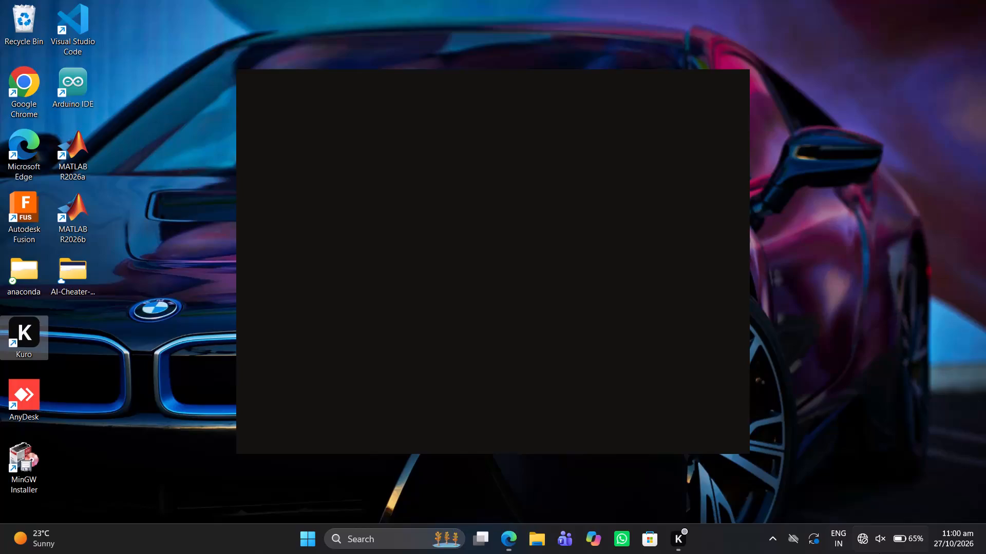
Open the browser sign-in for the Reva-Staff Wi-Fi network.
{"action": "left_click", "coordinate": [871, 542]}
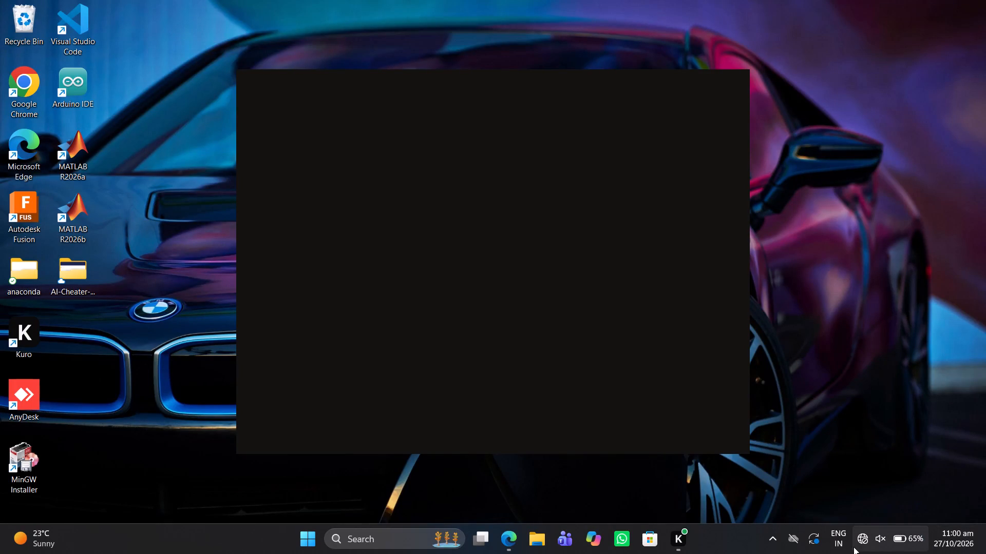
{"action": "left_click", "coordinate": [862, 547]}
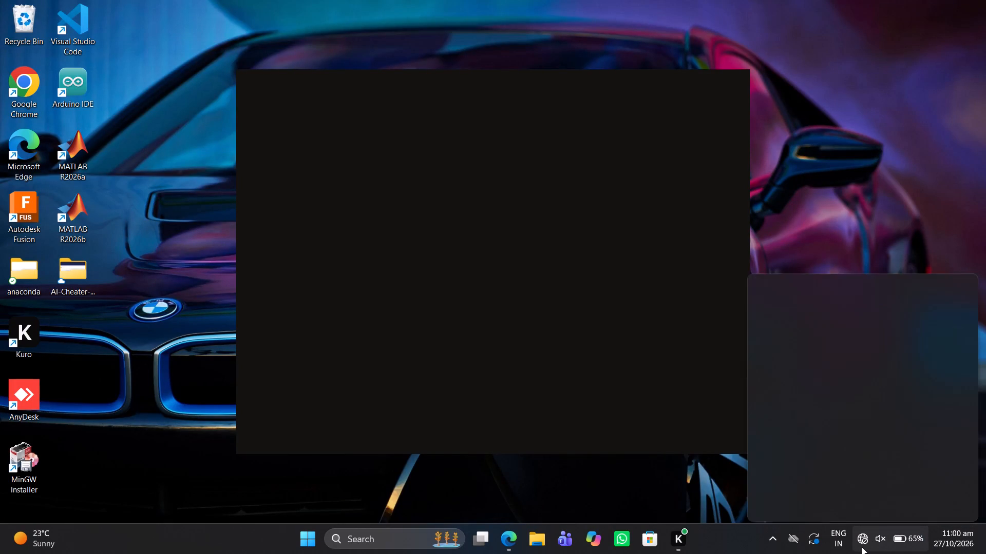
{"action": "left_click", "coordinate": [809, 304]}
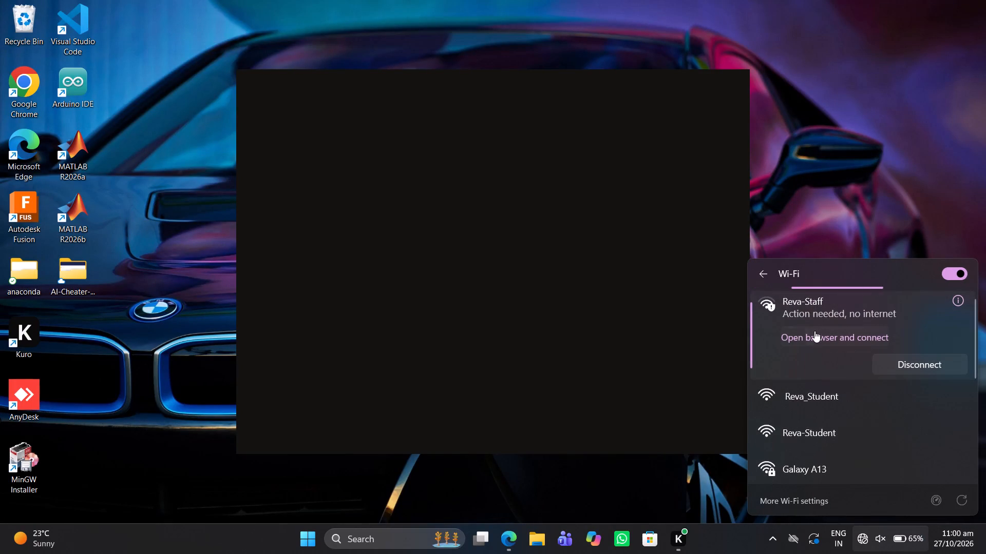
{"action": "left_click", "coordinate": [816, 336]}
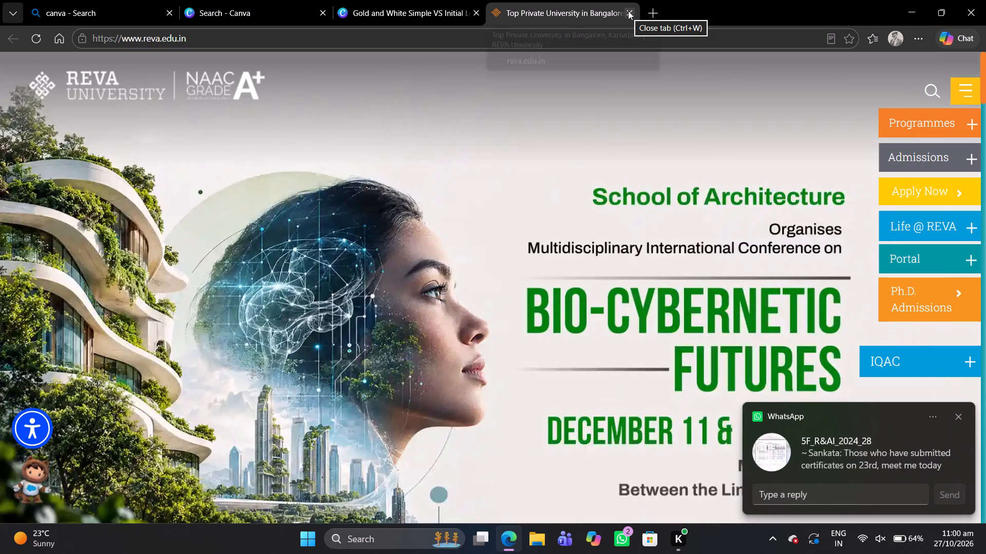
Close the REVA University website tab to return to the Canva logo design, and dismiss the WhatsApp notification.
{"action": "left_click", "coordinate": [628, 11]}
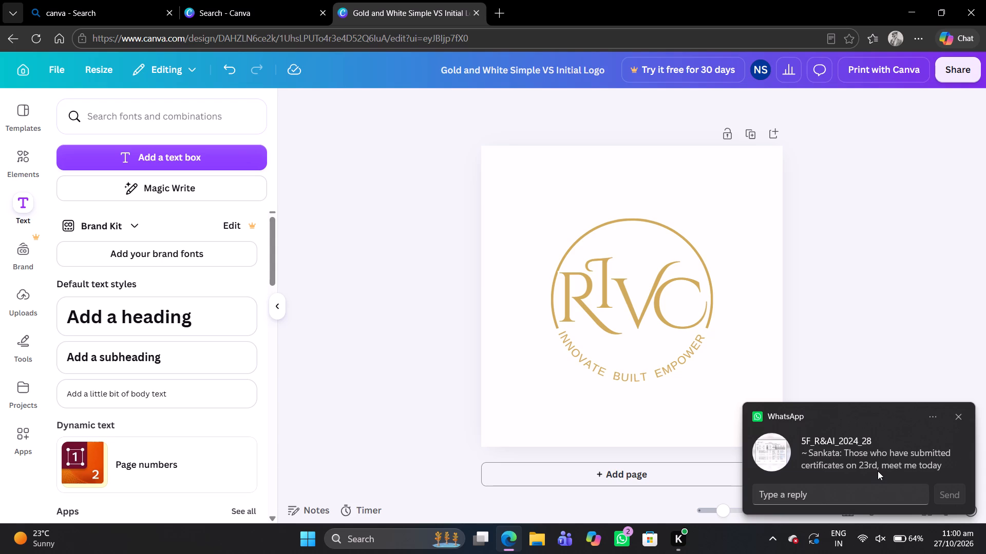
{"action": "left_click", "coordinate": [958, 418]}
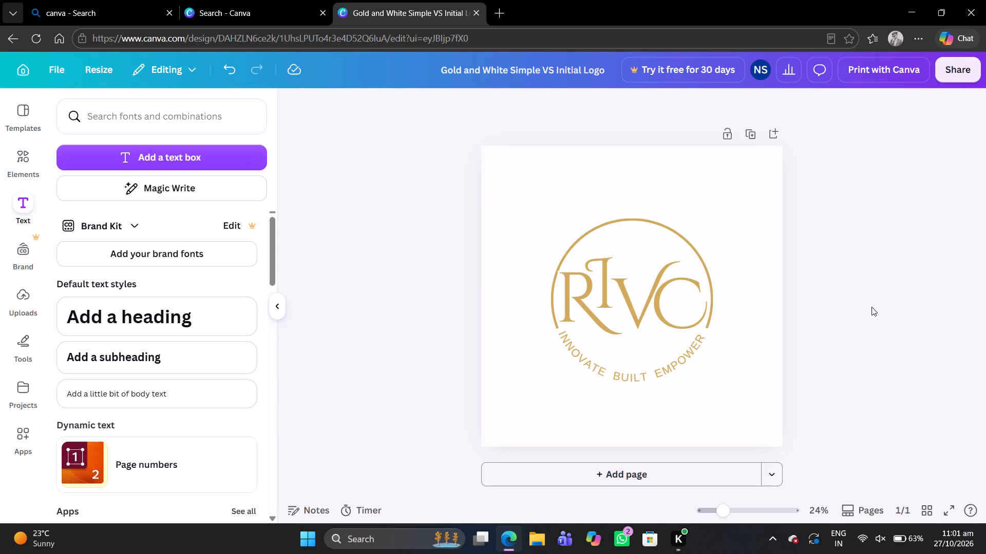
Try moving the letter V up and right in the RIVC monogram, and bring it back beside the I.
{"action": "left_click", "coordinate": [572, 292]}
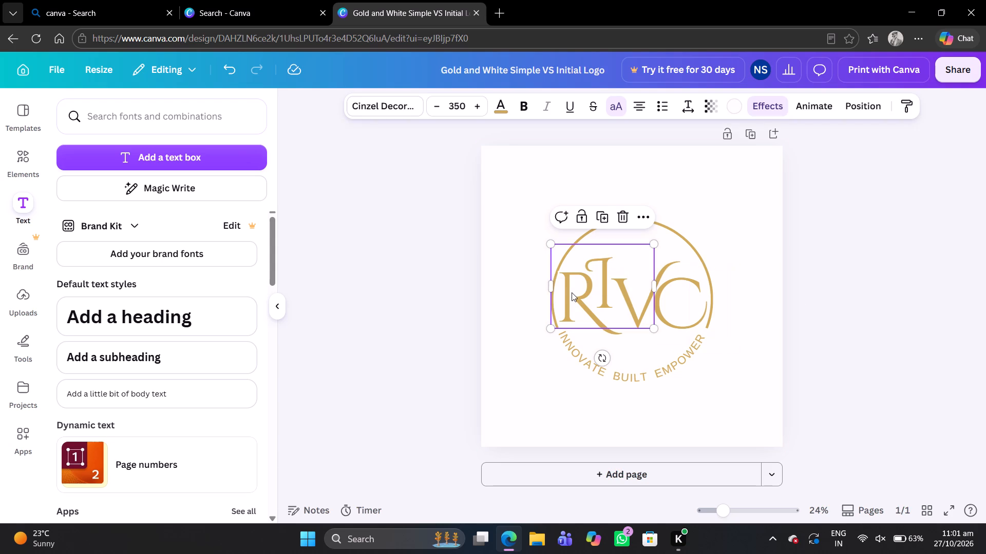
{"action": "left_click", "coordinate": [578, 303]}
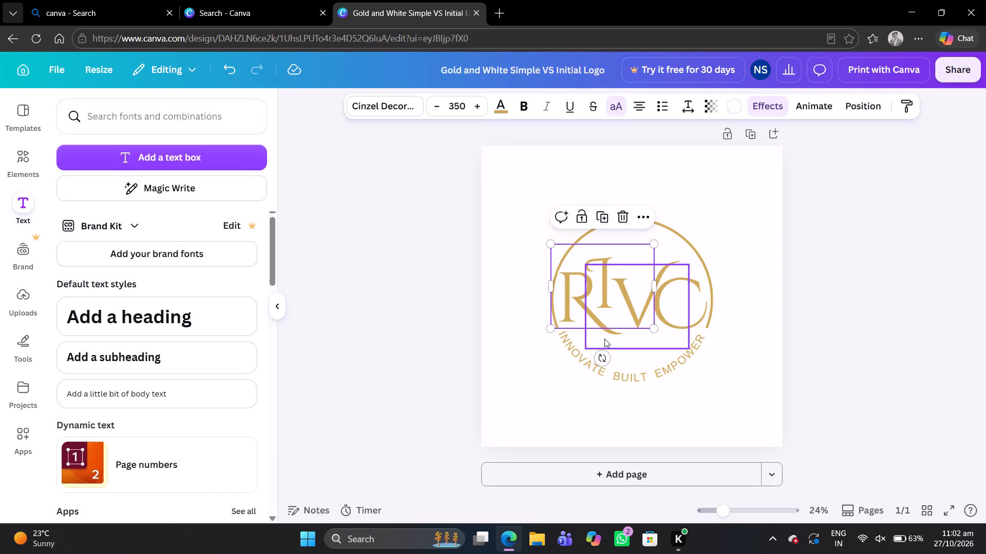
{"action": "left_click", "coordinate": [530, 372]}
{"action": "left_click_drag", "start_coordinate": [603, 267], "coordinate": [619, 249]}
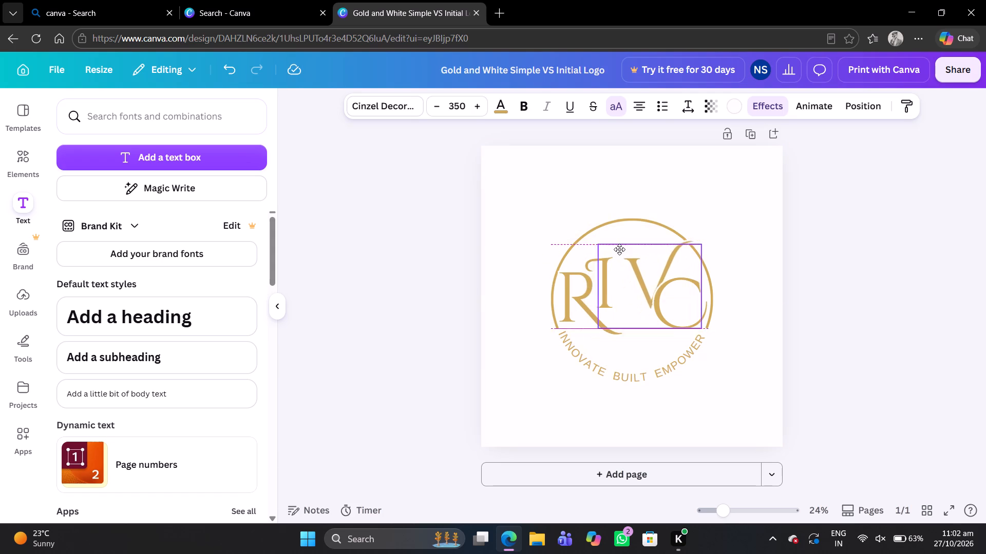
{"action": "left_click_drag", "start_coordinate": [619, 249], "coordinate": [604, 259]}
Move the letter C slightly right and down, close to the inner edge of the gold circle.
{"action": "left_click", "coordinate": [698, 302]}
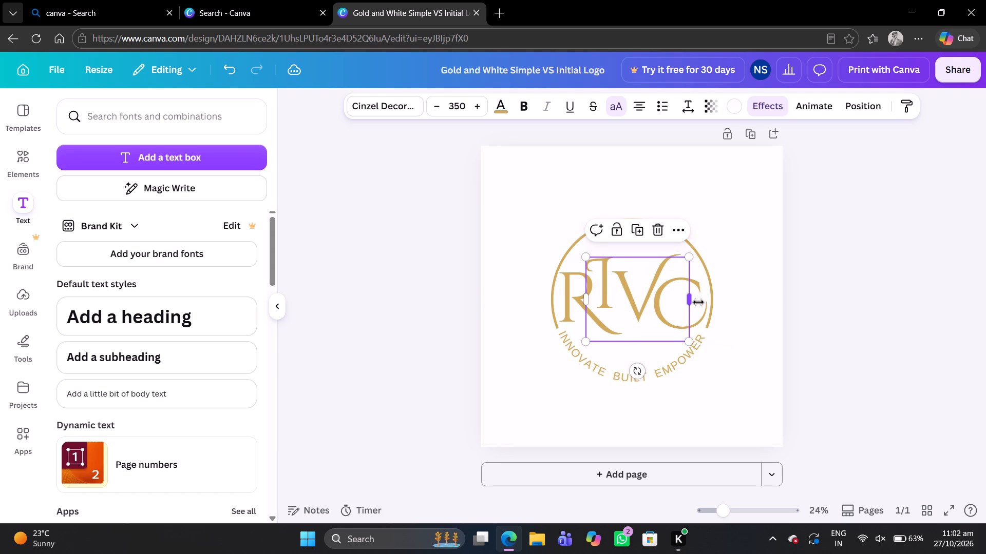
{"action": "left_click", "coordinate": [700, 306]}
{"action": "left_click", "coordinate": [700, 306]}
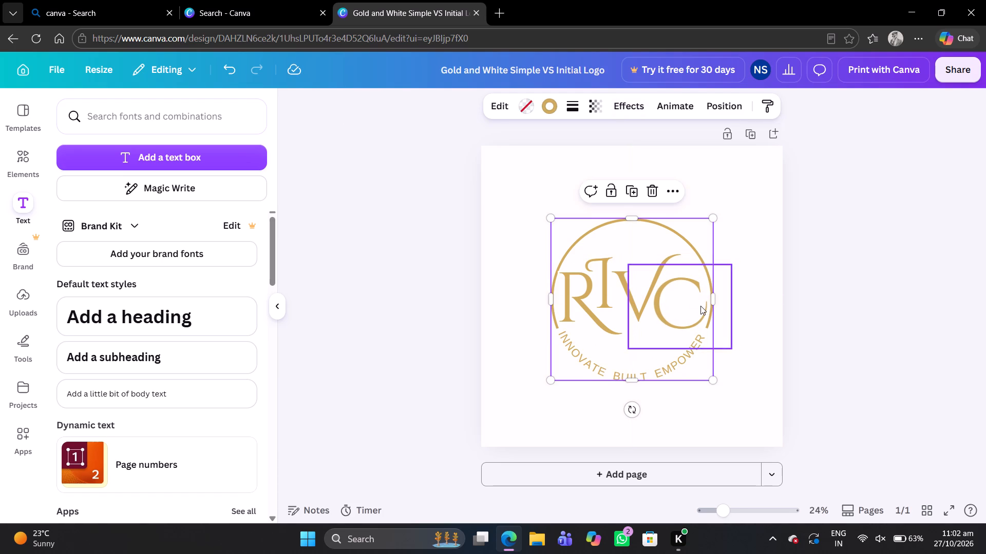
{"action": "left_click", "coordinate": [780, 330]}
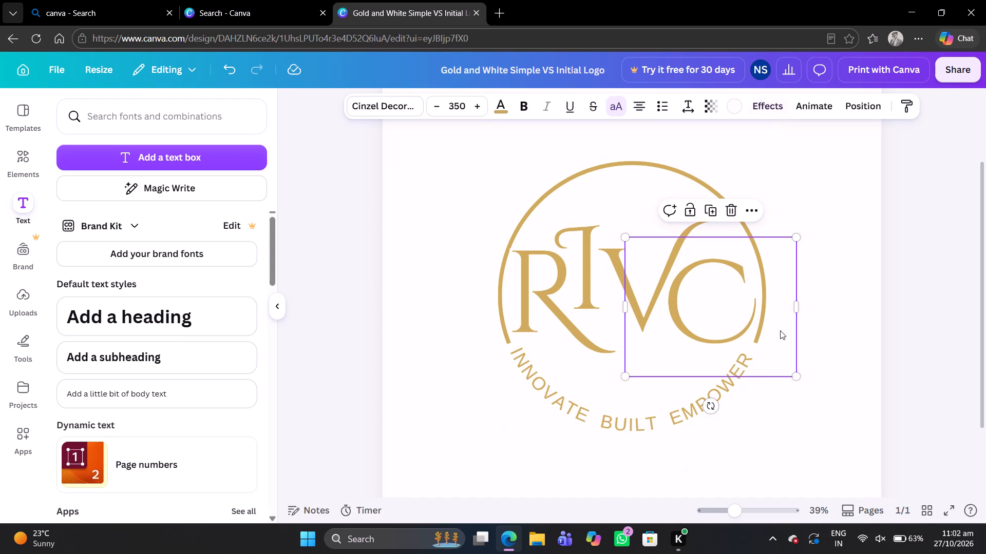
{"action": "left_click_drag", "start_coordinate": [736, 320], "coordinate": [736, 324]}
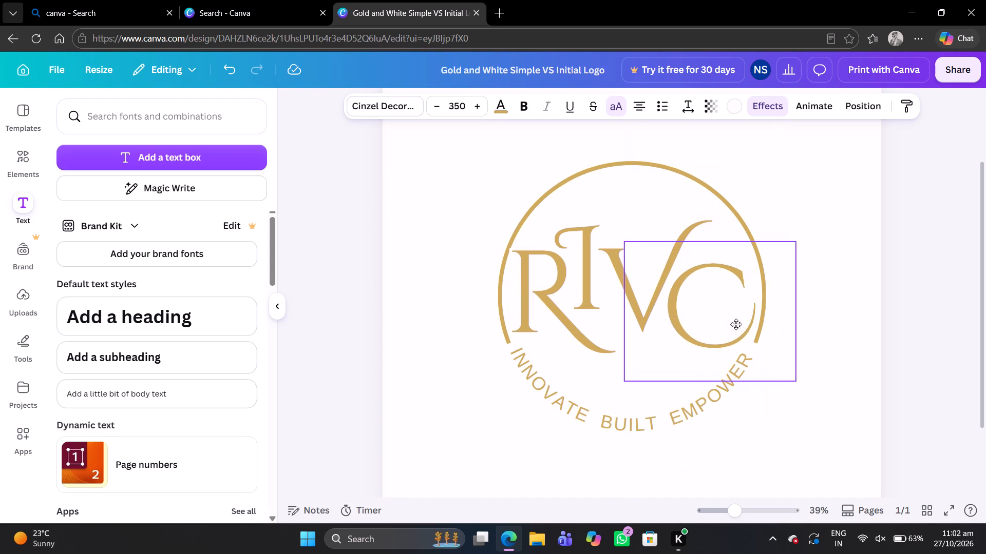
{"action": "left_click_drag", "start_coordinate": [736, 324], "coordinate": [739, 326]}
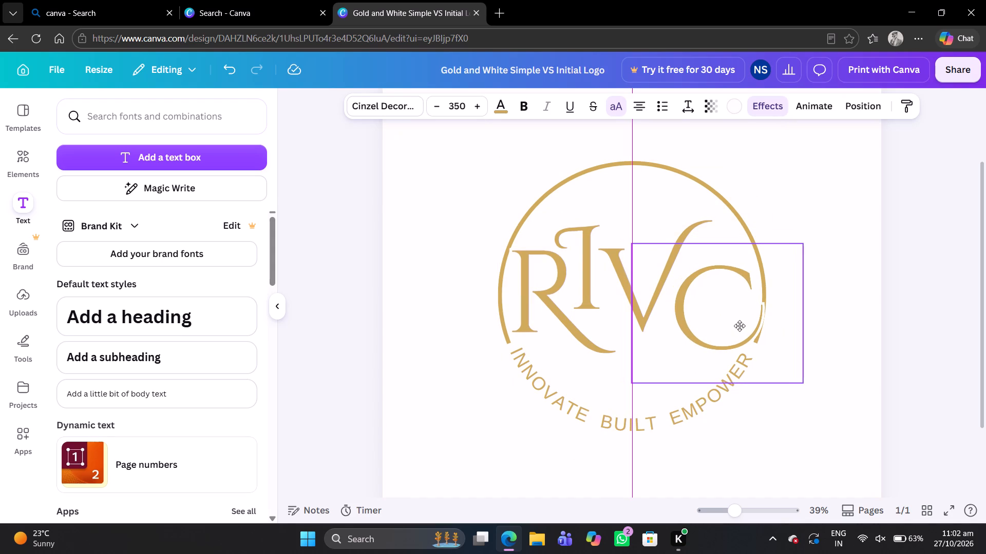
{"action": "left_click_drag", "start_coordinate": [739, 326], "coordinate": [740, 326]}
{"action": "scroll", "coordinate": [740, 326], "scroll_direction": "left", "scroll_amount": 1}
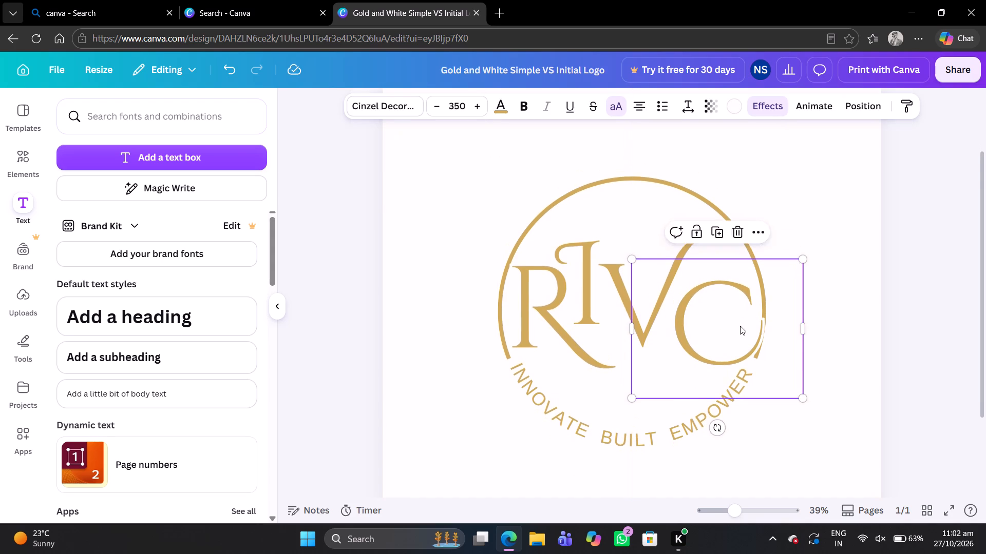
{"action": "left_click_drag", "start_coordinate": [770, 326], "coordinate": [760, 325]}
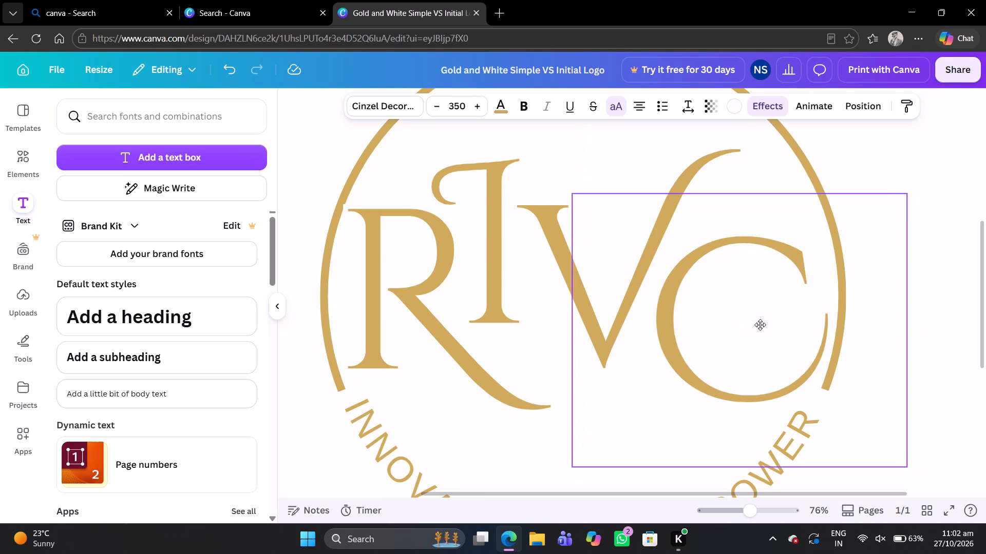
{"action": "left_click_drag", "start_coordinate": [760, 325], "coordinate": [764, 328]}
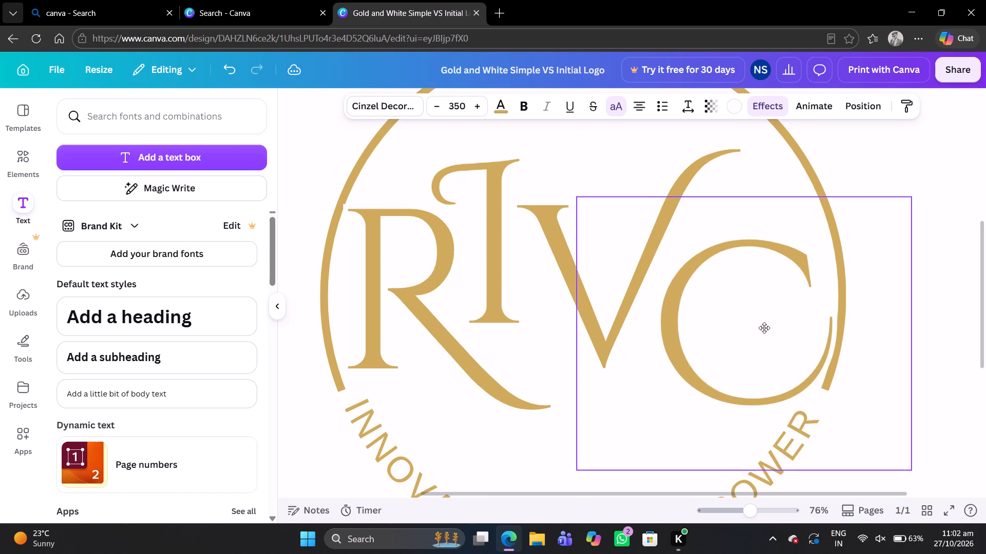
{"action": "left_click_drag", "start_coordinate": [764, 328], "coordinate": [762, 325]}
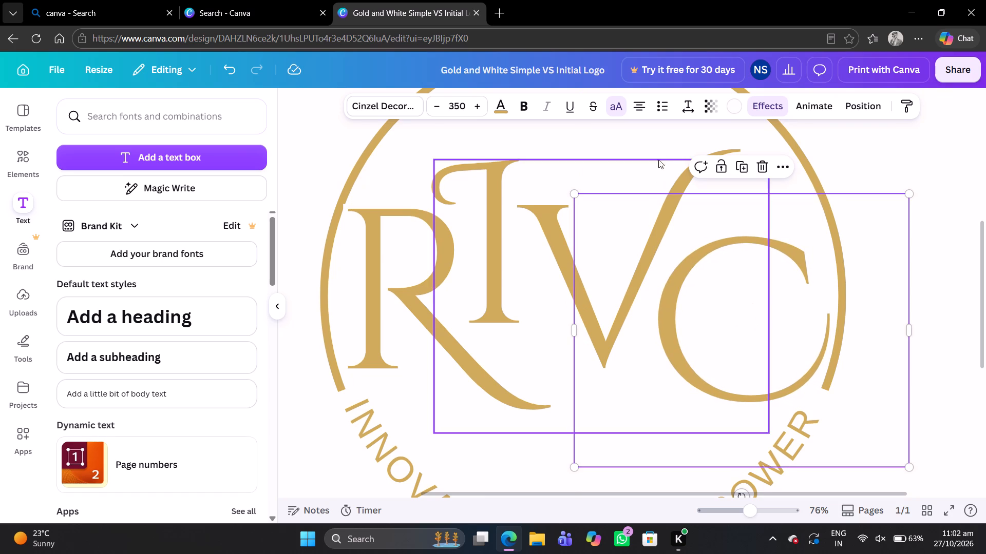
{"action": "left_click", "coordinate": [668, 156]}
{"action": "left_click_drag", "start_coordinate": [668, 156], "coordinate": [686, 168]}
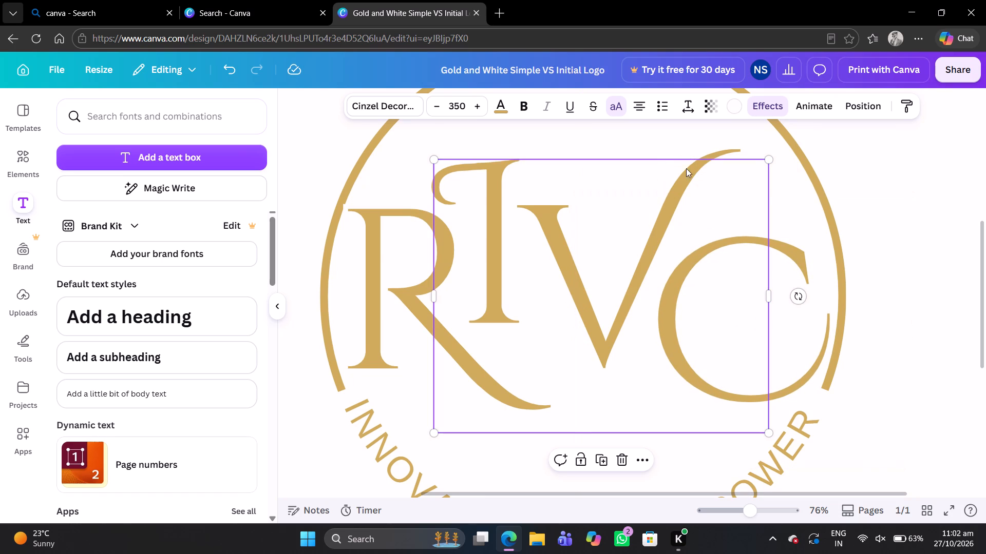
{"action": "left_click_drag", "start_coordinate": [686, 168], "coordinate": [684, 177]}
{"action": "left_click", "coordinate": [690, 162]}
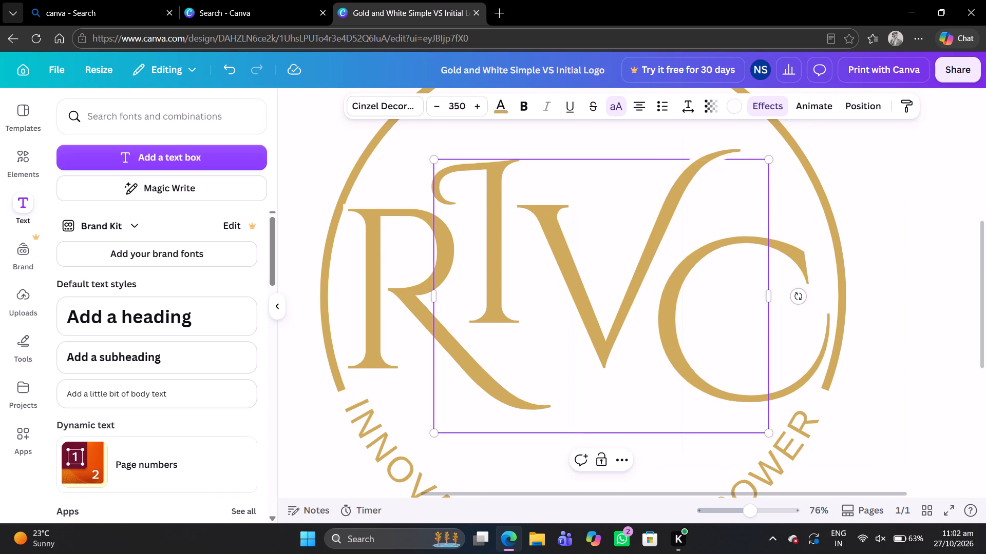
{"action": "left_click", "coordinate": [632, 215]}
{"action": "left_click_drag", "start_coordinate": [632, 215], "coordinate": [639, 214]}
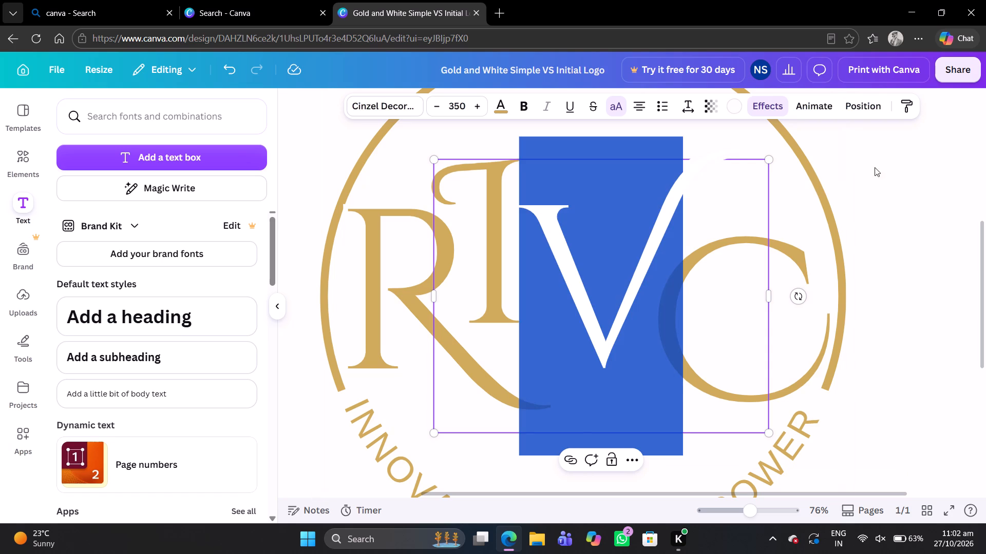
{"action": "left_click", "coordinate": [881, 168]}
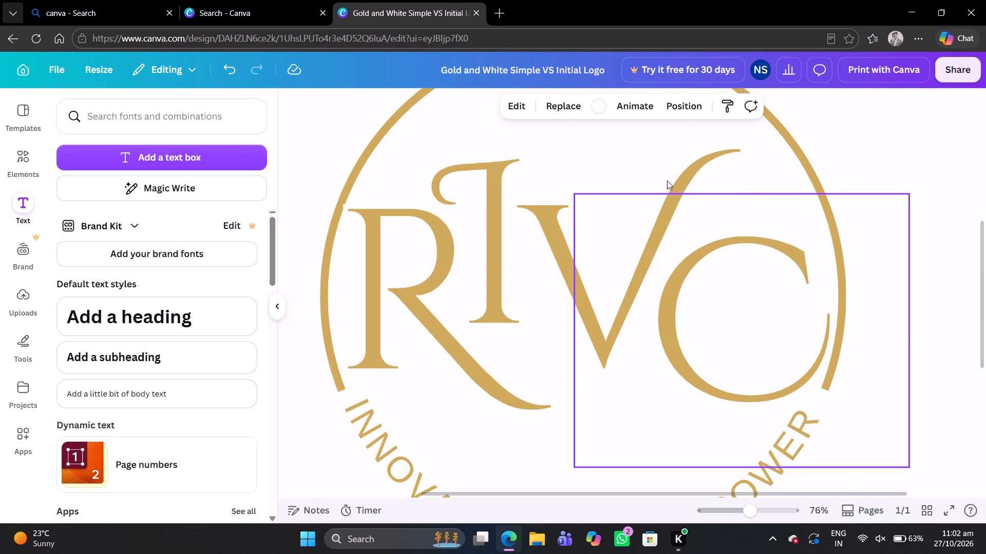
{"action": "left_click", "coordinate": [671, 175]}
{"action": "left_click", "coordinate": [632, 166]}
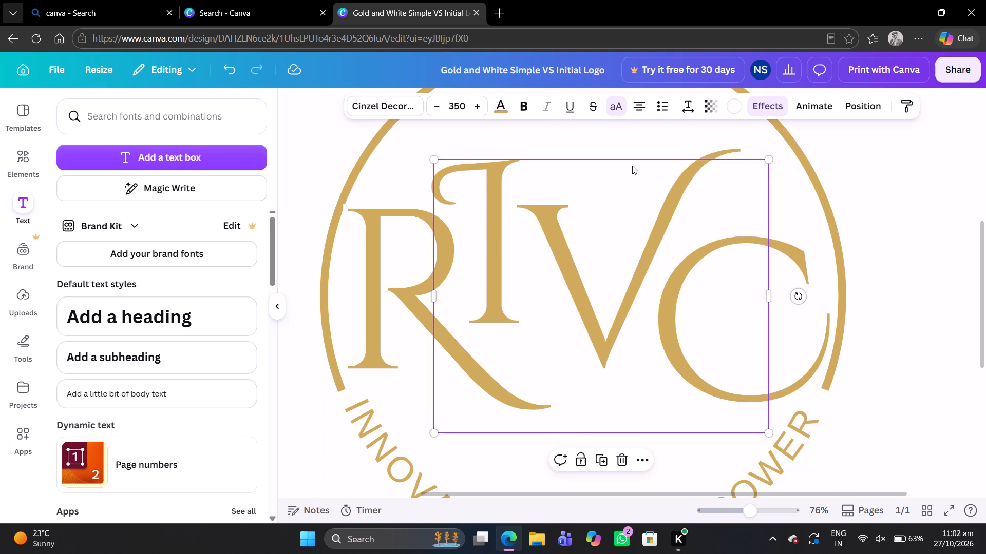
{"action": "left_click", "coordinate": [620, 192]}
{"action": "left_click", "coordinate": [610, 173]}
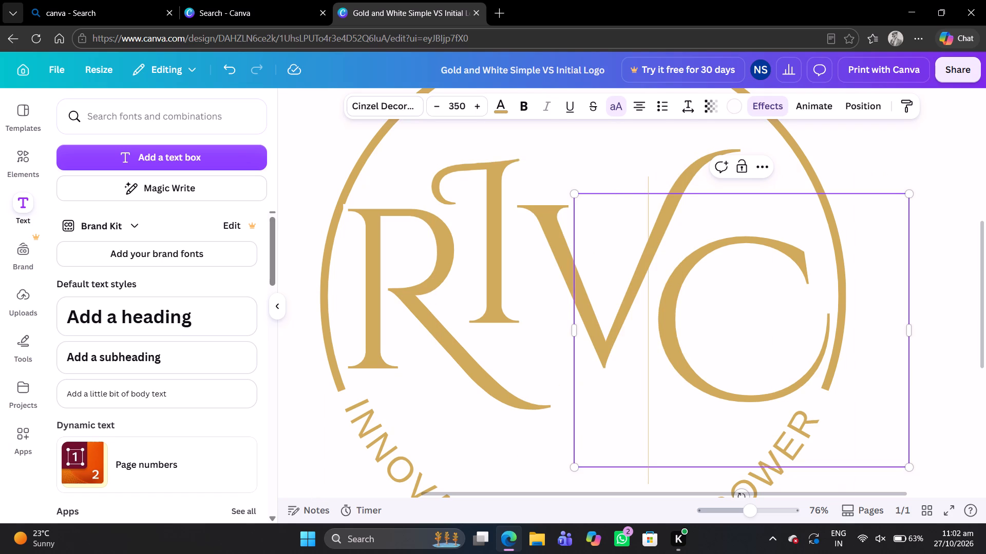
Move the letter V right and slightly up so that its long stroke overlaps the C.
{"action": "left_click", "coordinate": [637, 163]}
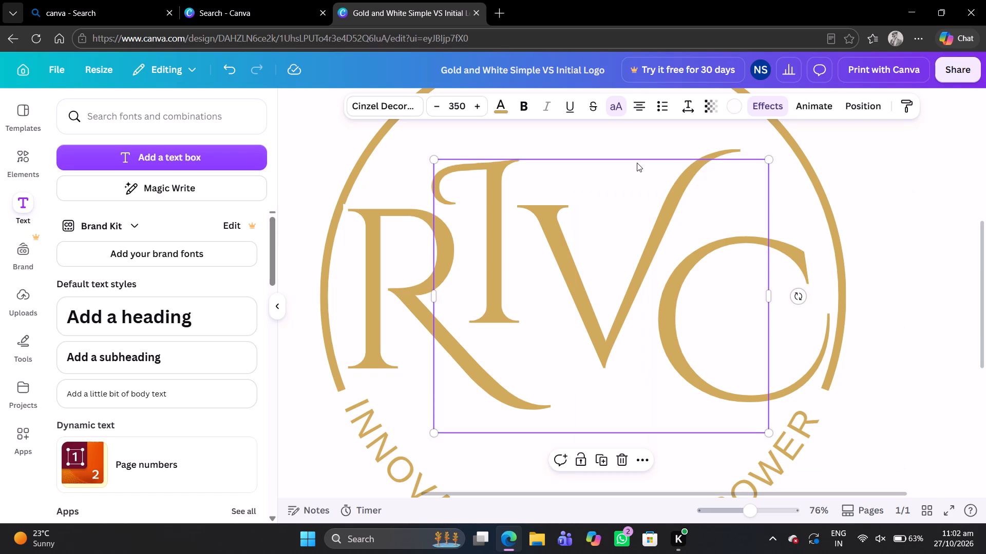
{"action": "left_click_drag", "start_coordinate": [637, 163], "coordinate": [653, 161]}
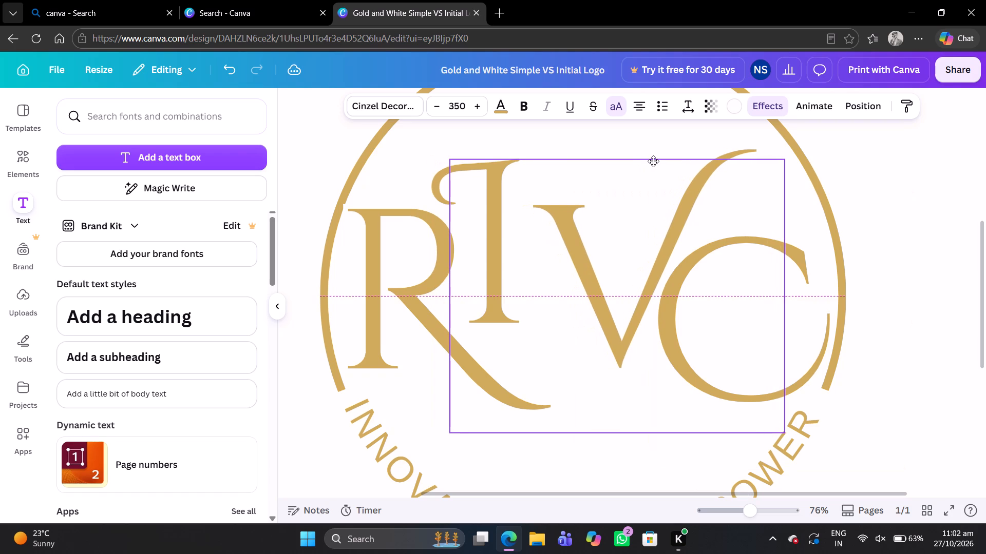
{"action": "left_click_drag", "start_coordinate": [653, 161], "coordinate": [659, 155]}
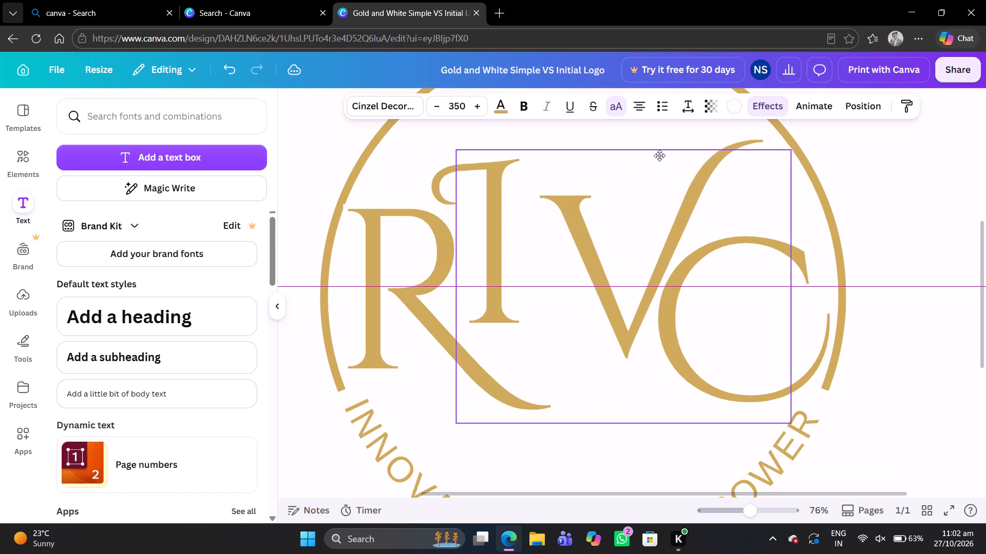
{"action": "left_click_drag", "start_coordinate": [659, 155], "coordinate": [659, 157]}
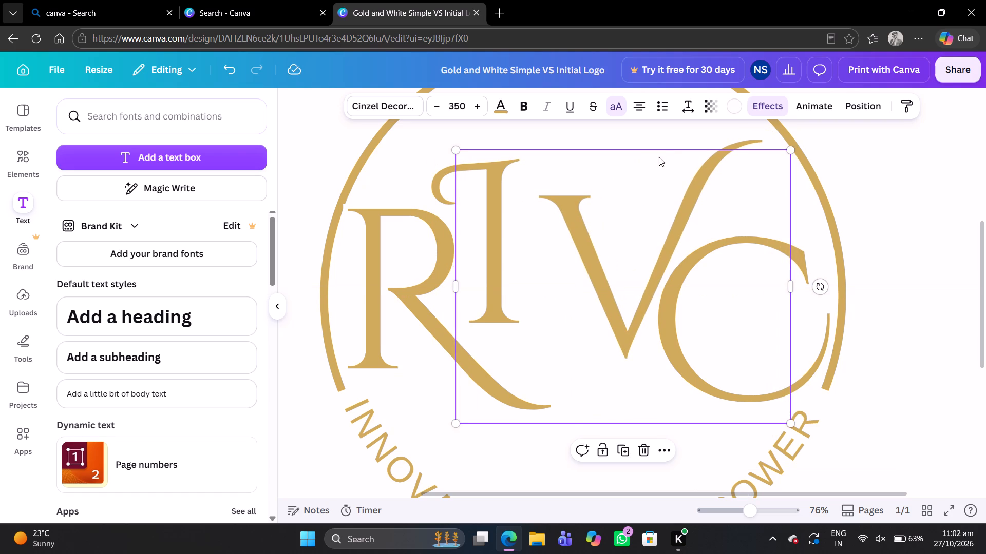
Move the letter I right, away from the R and closer to the V.
{"action": "left_click", "coordinate": [441, 176]}
{"action": "left_click_drag", "start_coordinate": [441, 176], "coordinate": [457, 177]}
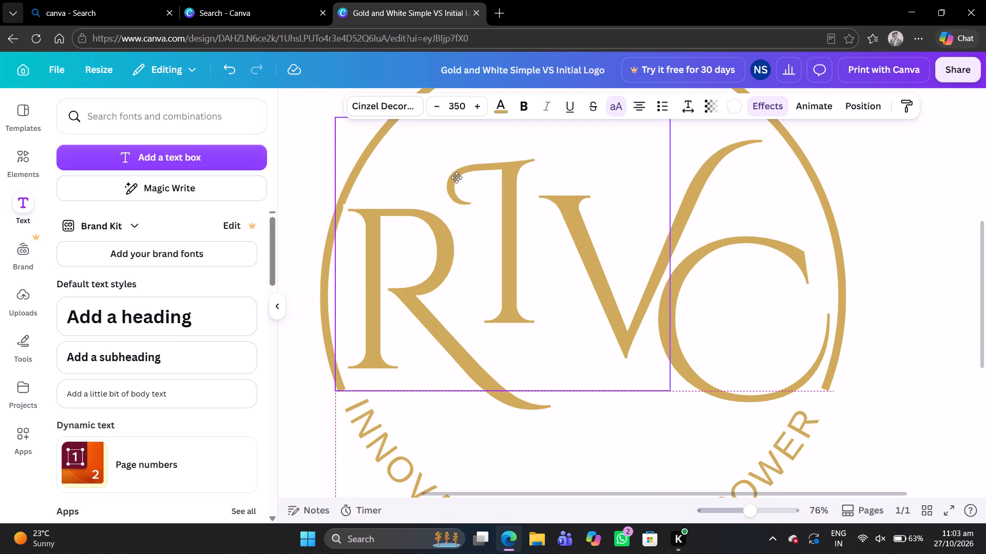
{"action": "left_click_drag", "start_coordinate": [457, 177], "coordinate": [461, 177]}
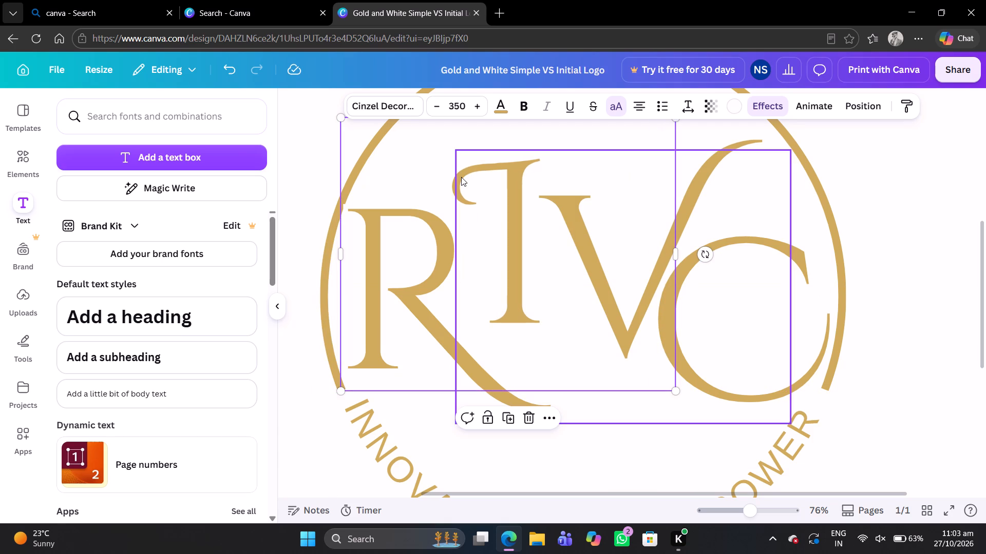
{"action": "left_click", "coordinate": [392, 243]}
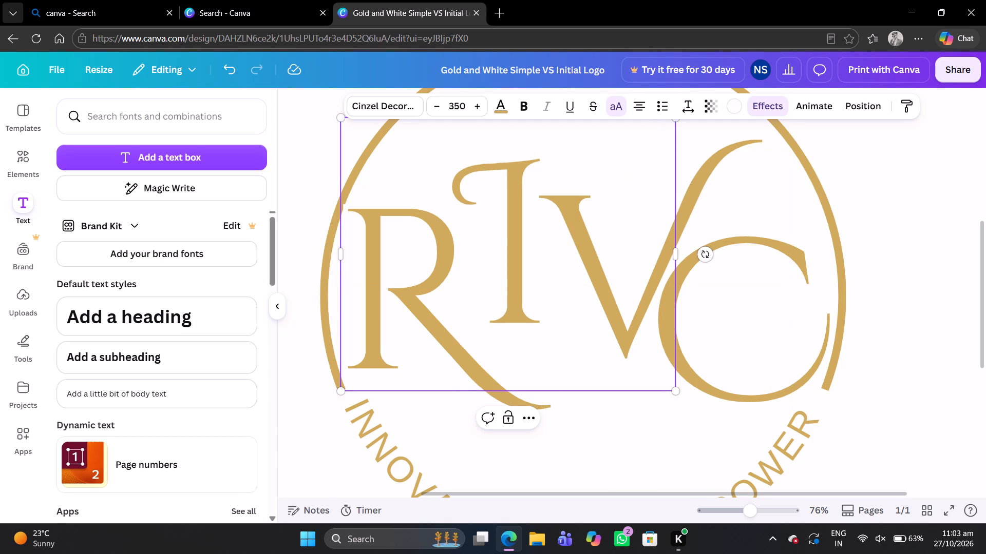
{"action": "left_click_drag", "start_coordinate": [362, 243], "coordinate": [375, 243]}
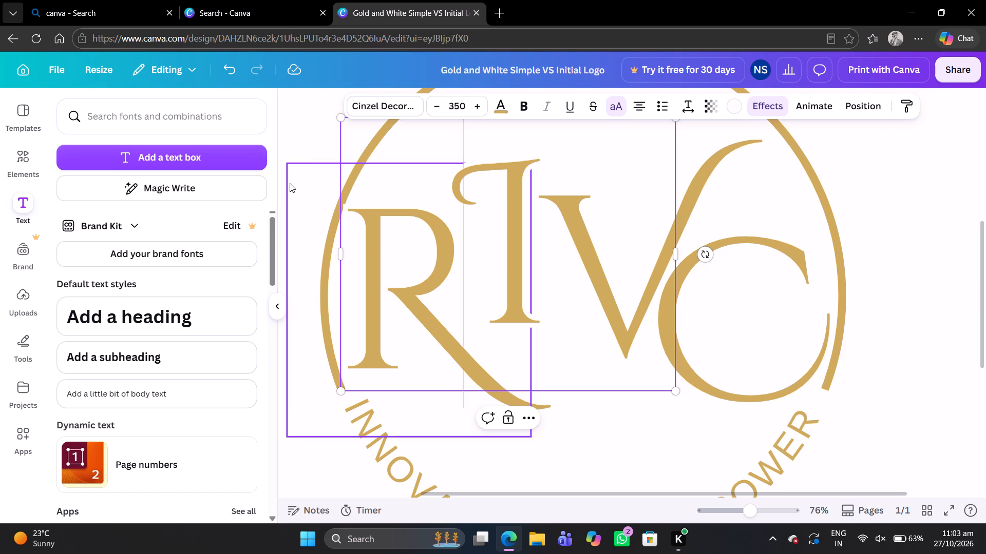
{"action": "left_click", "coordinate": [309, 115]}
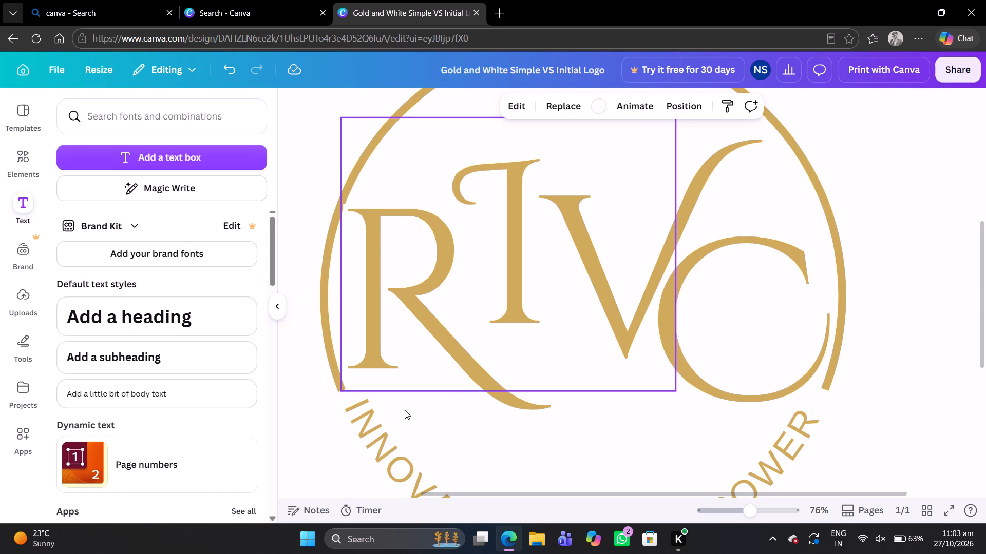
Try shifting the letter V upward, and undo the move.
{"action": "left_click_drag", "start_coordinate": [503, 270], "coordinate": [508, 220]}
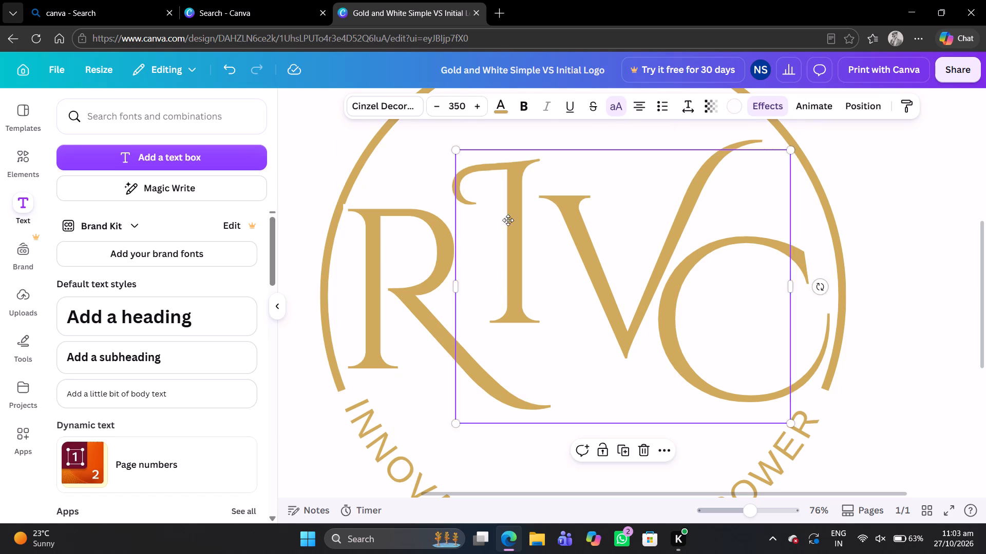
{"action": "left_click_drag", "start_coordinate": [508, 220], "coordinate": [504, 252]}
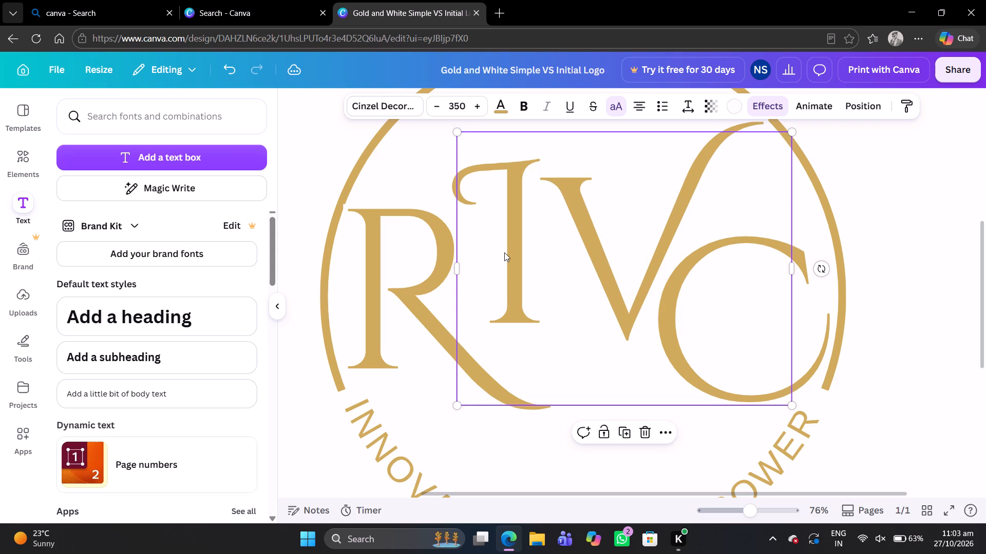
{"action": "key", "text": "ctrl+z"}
Move the letter I up and right so that its stem crosses the V's left serif.
{"action": "left_click", "coordinate": [433, 169]}
{"action": "left_click_drag", "start_coordinate": [433, 169], "coordinate": [461, 128]}
Nudge the letter R slightly right and down, away from the ring's edge.
{"action": "left_click", "coordinate": [373, 371]}
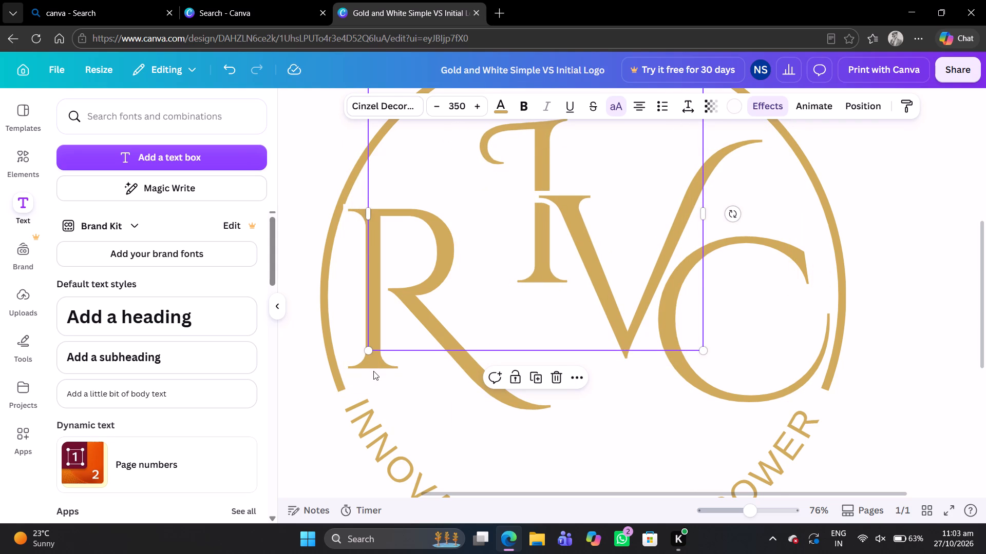
{"action": "left_click", "coordinate": [426, 434]}
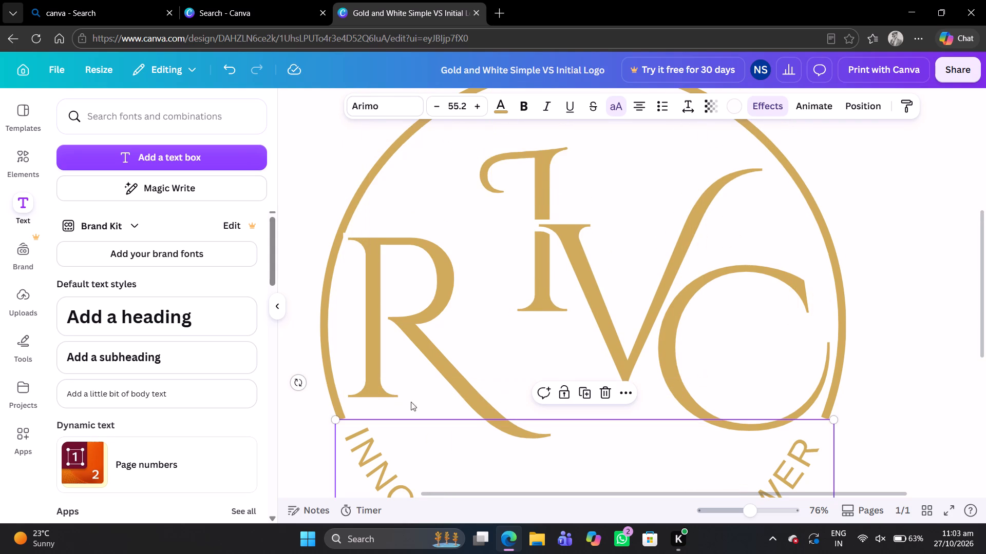
{"action": "left_click", "coordinate": [379, 397]}
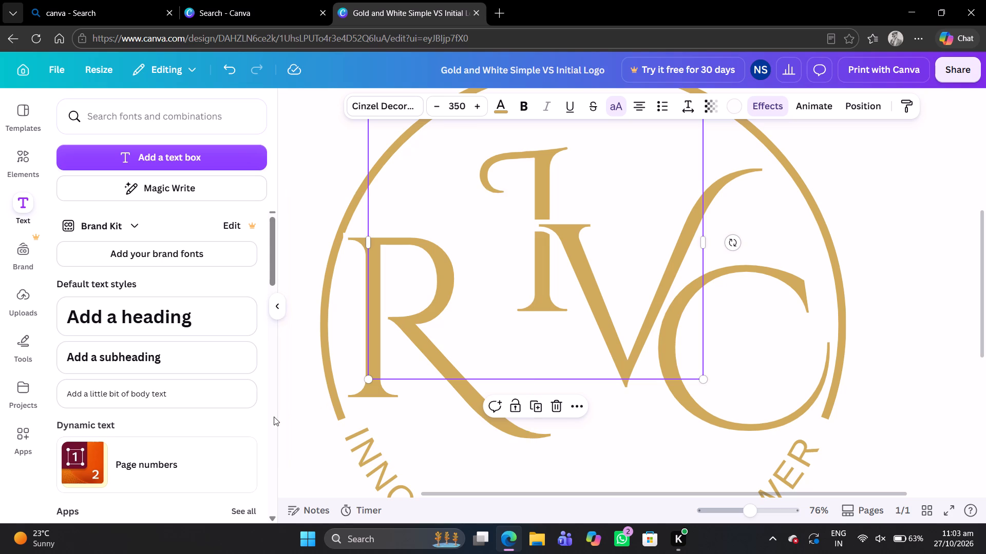
{"action": "left_click", "coordinate": [299, 483]}
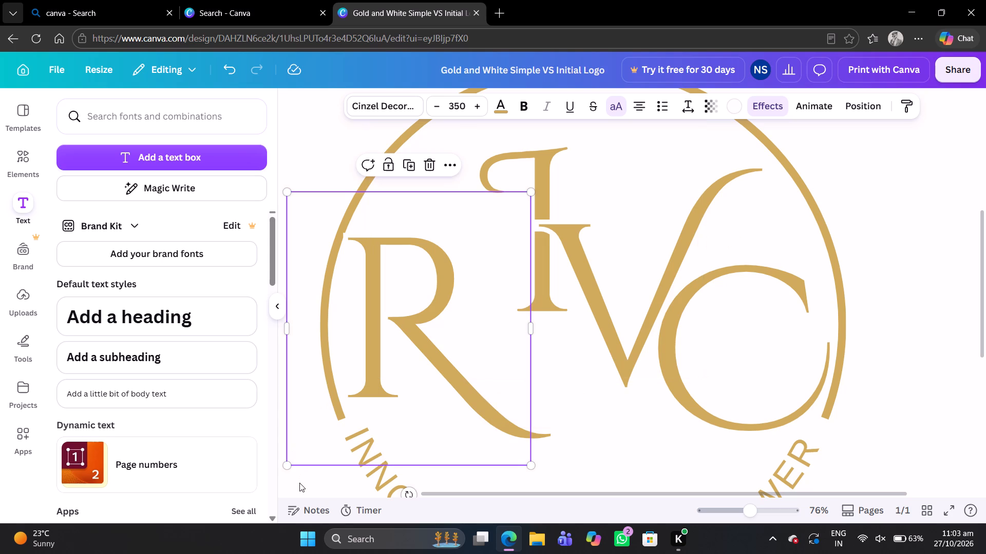
{"action": "left_click", "coordinate": [299, 483]}
{"action": "left_click_drag", "start_coordinate": [379, 347], "coordinate": [402, 352]}
{"action": "left_click", "coordinate": [298, 139]}
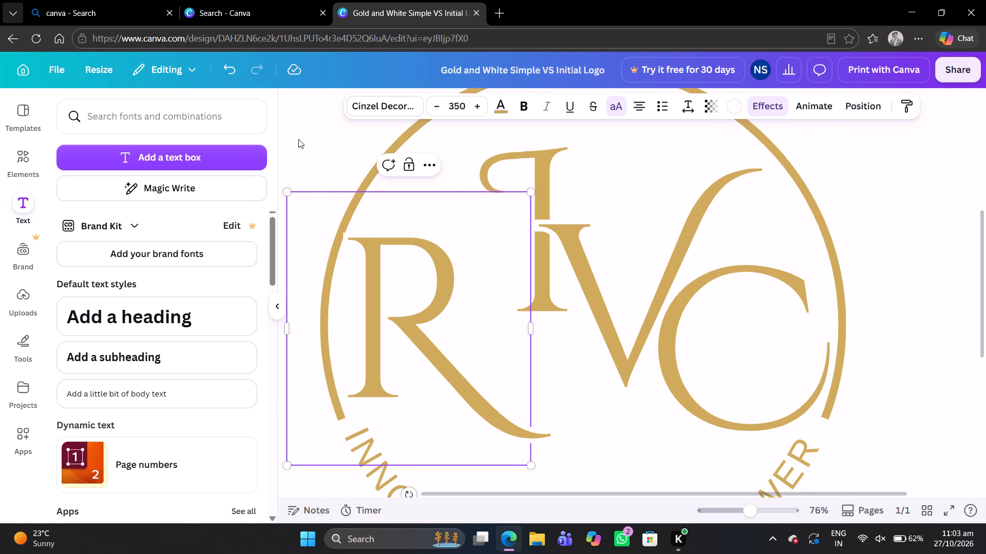
{"action": "left_click", "coordinate": [307, 252]}
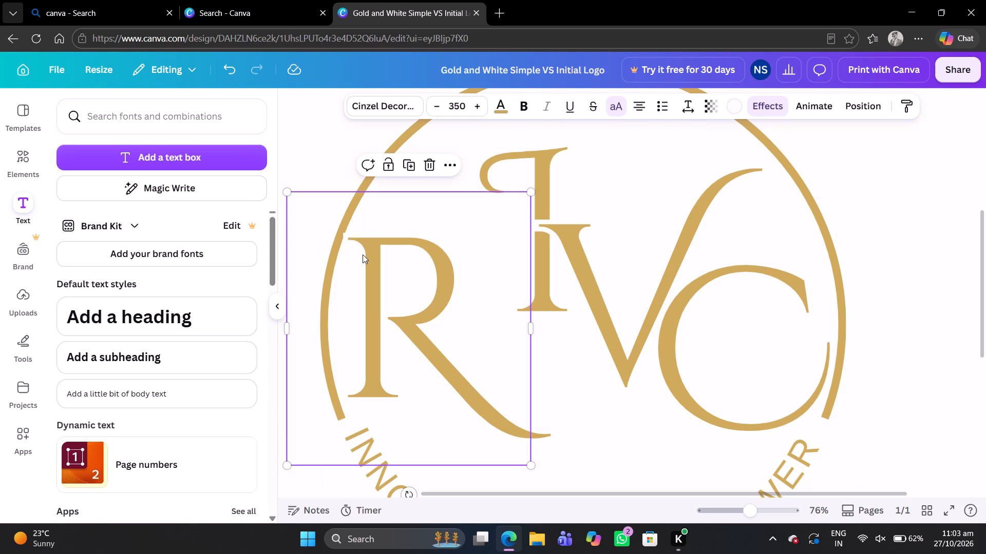
{"action": "left_click_drag", "start_coordinate": [363, 254], "coordinate": [367, 256]}
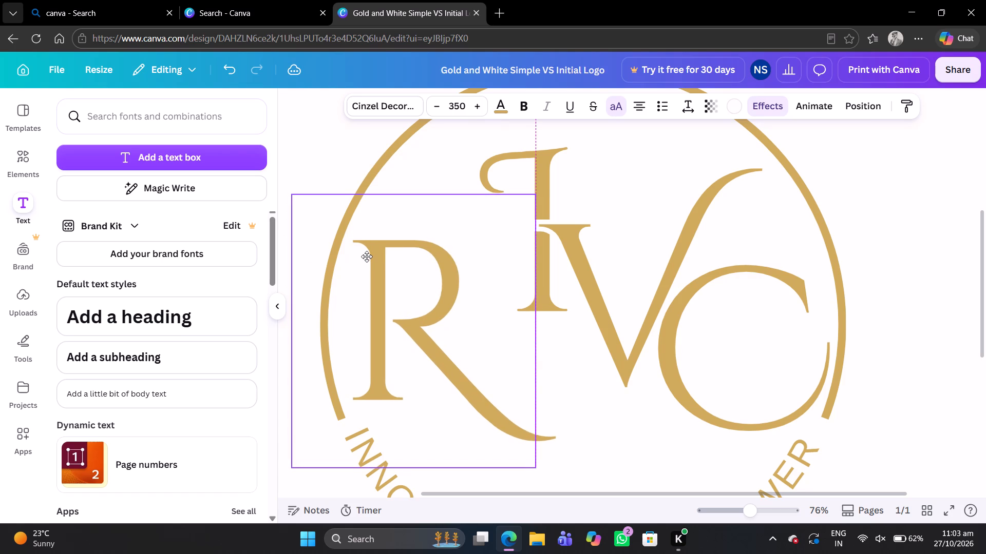
{"action": "left_click_drag", "start_coordinate": [367, 256], "coordinate": [367, 255]}
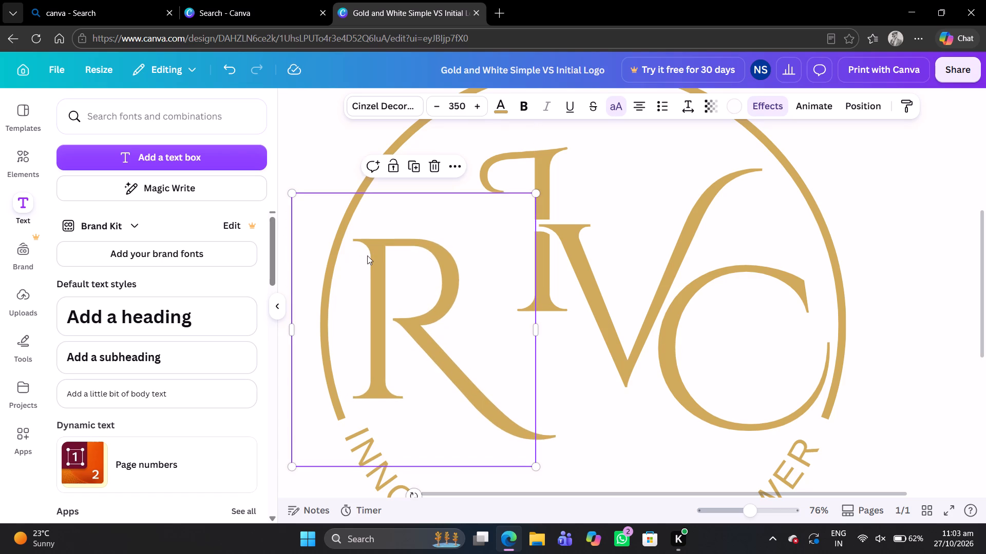
Move the letter I left and down into the gap between the R and the V, clear of the V's serif.
{"action": "left_click", "coordinate": [528, 158]}
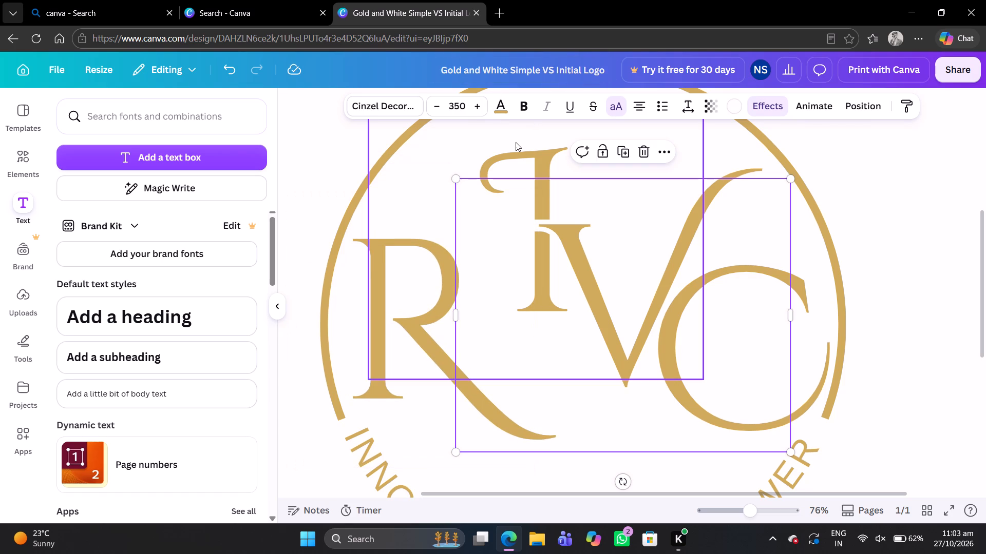
{"action": "left_click", "coordinate": [516, 142]}
{"action": "left_click_drag", "start_coordinate": [516, 142], "coordinate": [482, 171]}
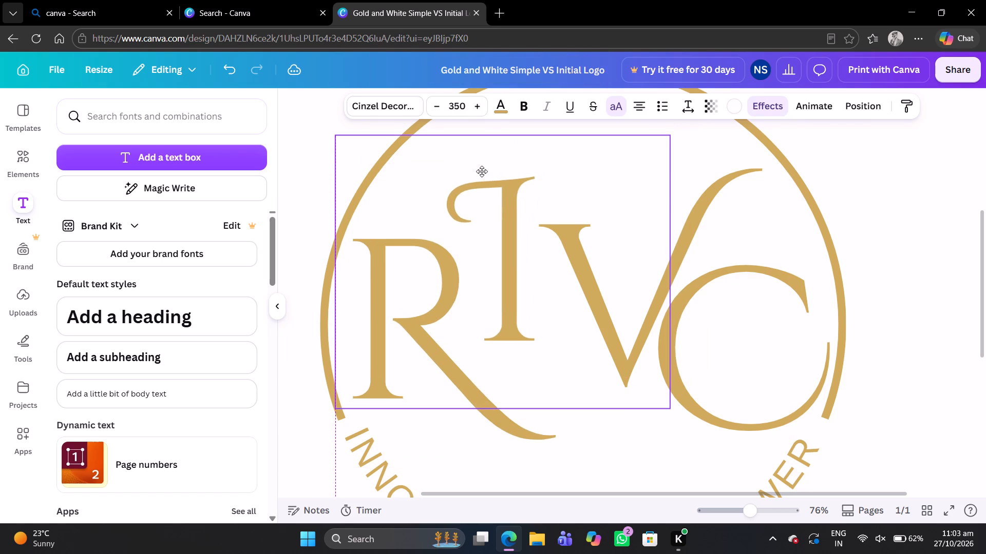
{"action": "left_click_drag", "start_coordinate": [482, 171], "coordinate": [484, 177]}
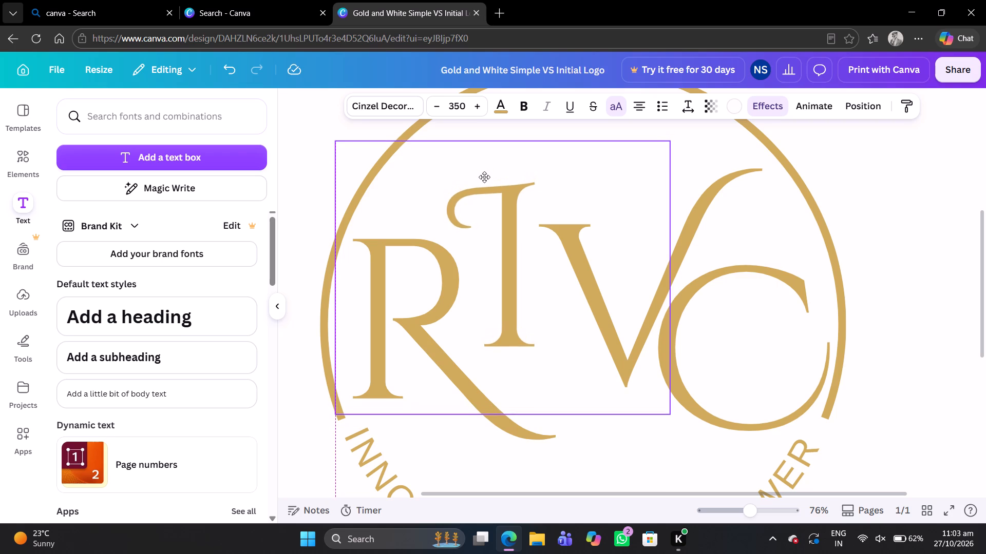
{"action": "left_click_drag", "start_coordinate": [484, 177], "coordinate": [485, 180]}
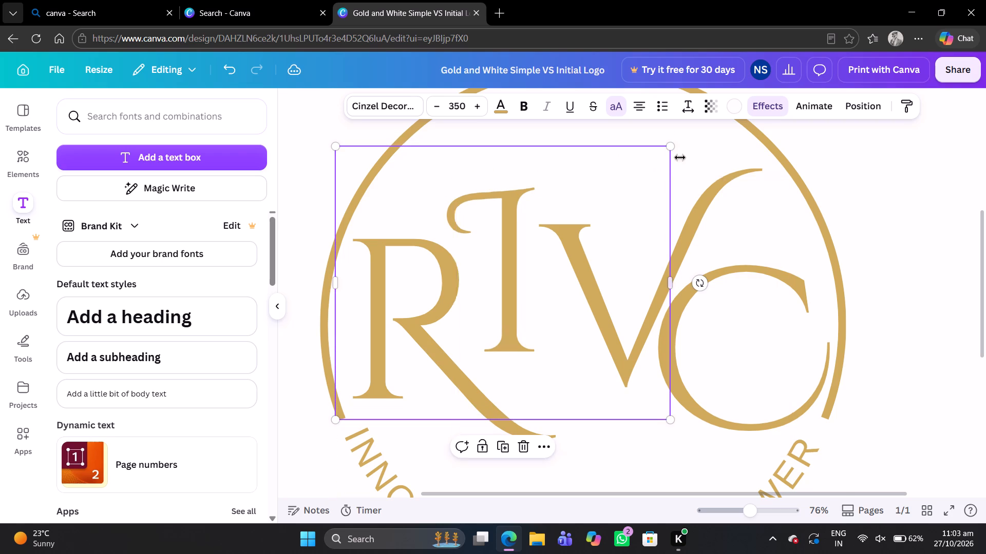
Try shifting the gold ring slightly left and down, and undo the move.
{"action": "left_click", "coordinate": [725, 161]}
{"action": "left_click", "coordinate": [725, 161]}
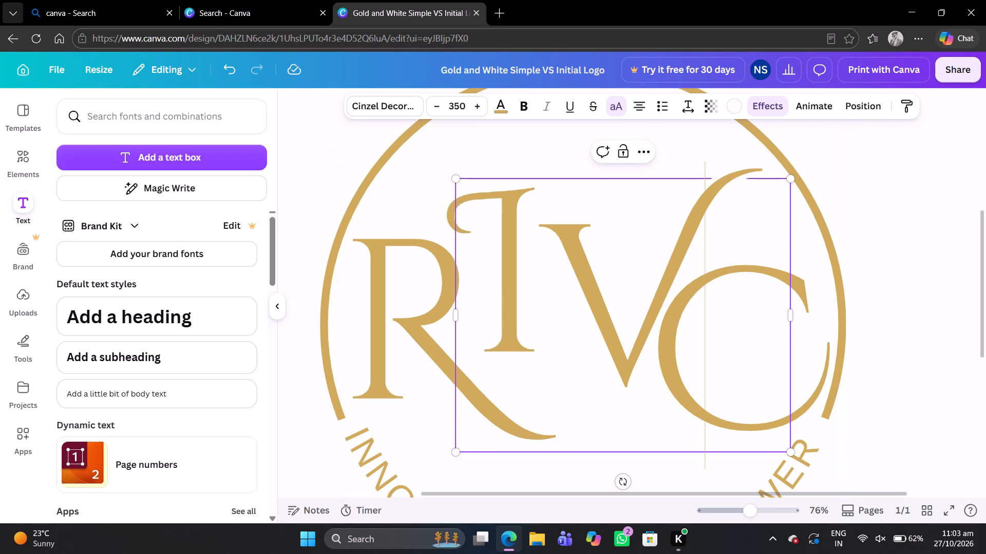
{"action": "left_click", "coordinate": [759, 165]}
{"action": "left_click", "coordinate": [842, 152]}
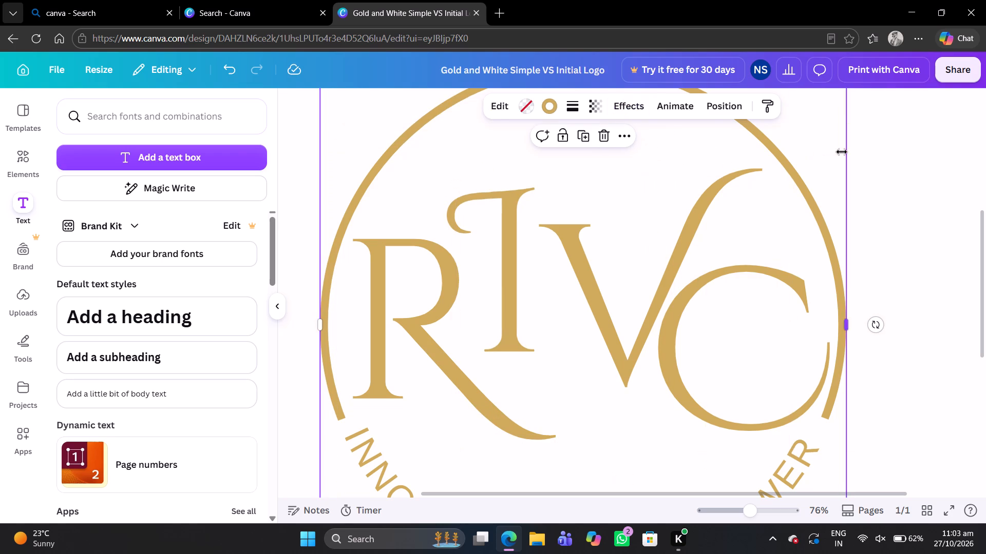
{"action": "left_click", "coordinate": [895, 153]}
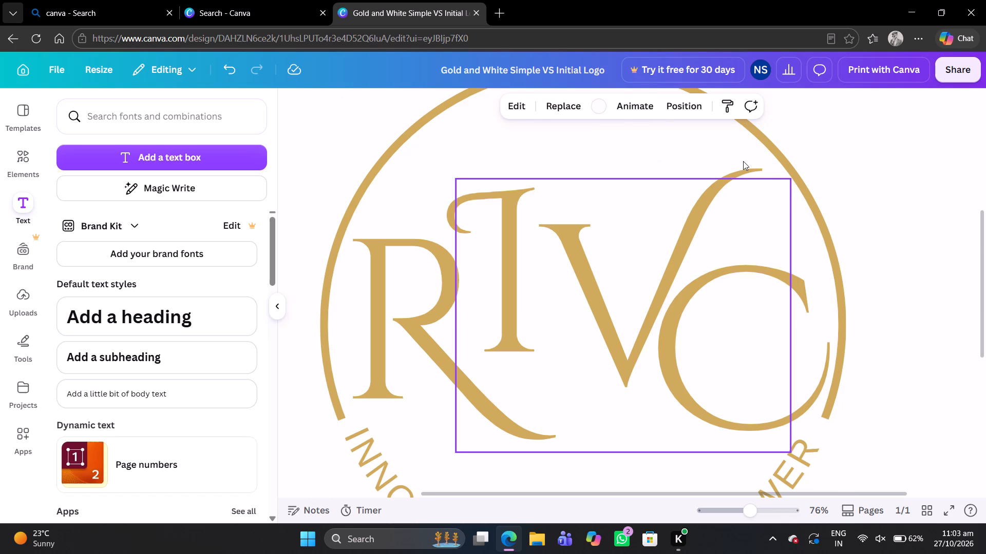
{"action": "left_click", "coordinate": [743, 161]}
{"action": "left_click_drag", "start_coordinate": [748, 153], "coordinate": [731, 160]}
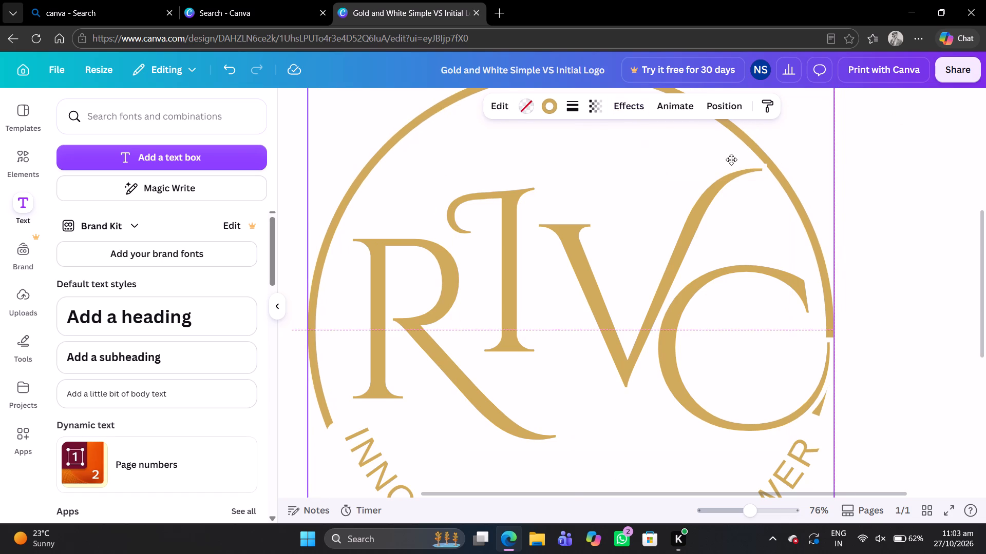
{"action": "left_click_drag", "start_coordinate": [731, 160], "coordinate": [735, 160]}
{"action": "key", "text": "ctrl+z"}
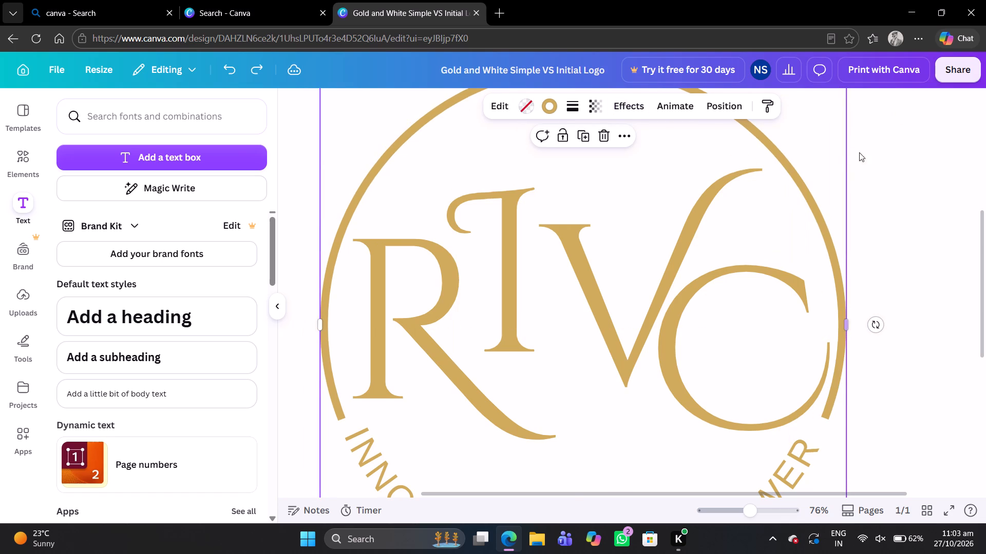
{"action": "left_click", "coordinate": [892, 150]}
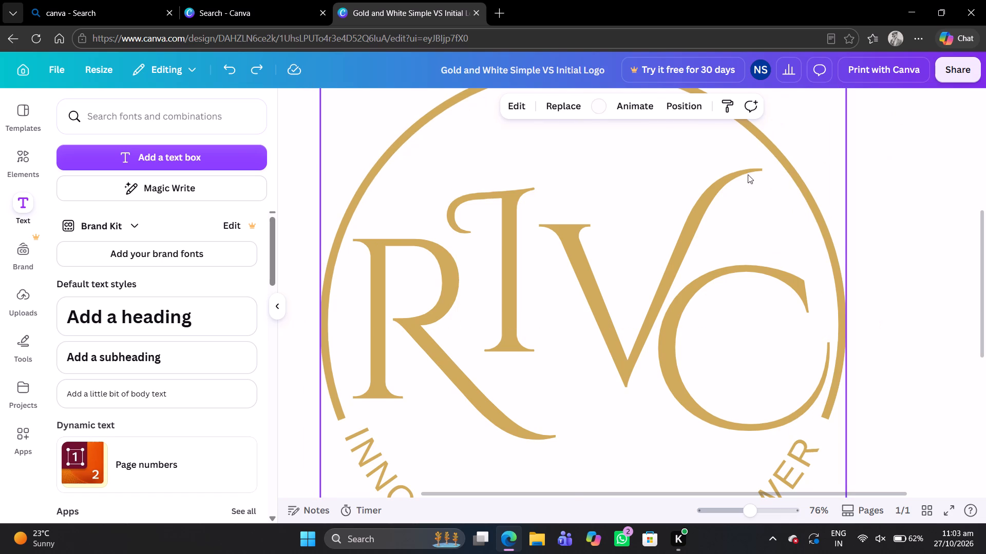
Move the letter V slightly left at the same height, closer to the I without touching it.
{"action": "left_click_drag", "start_coordinate": [748, 174], "coordinate": [713, 195]}
{"action": "left_click_drag", "start_coordinate": [713, 195], "coordinate": [688, 195]}
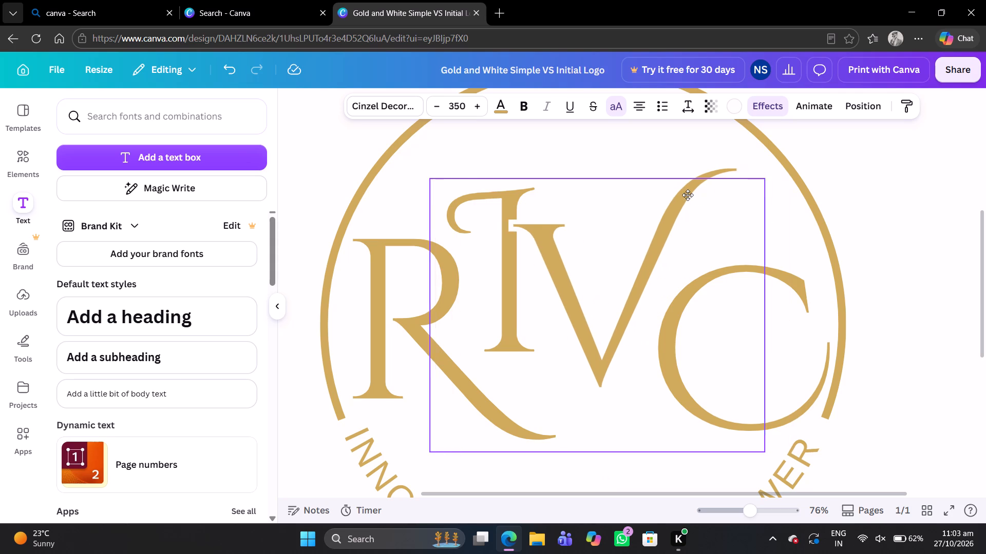
{"action": "left_click_drag", "start_coordinate": [688, 195], "coordinate": [703, 193]}
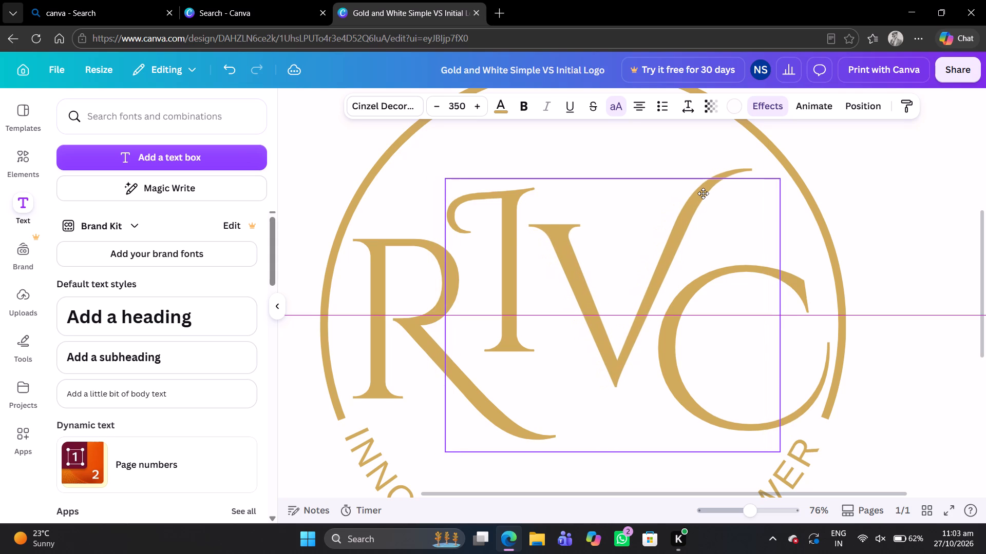
{"action": "left_click_drag", "start_coordinate": [703, 193], "coordinate": [704, 193]}
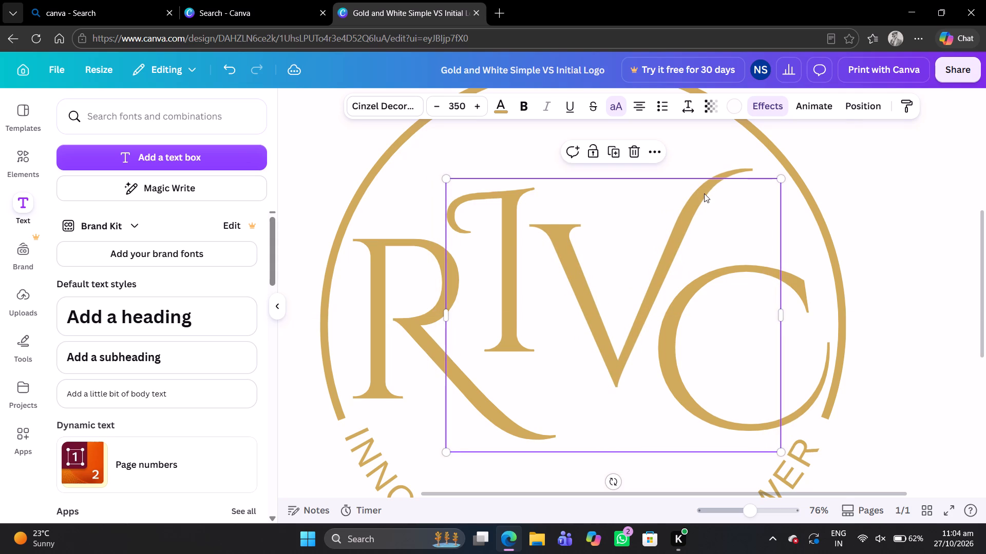
{"action": "left_click", "coordinate": [935, 247]}
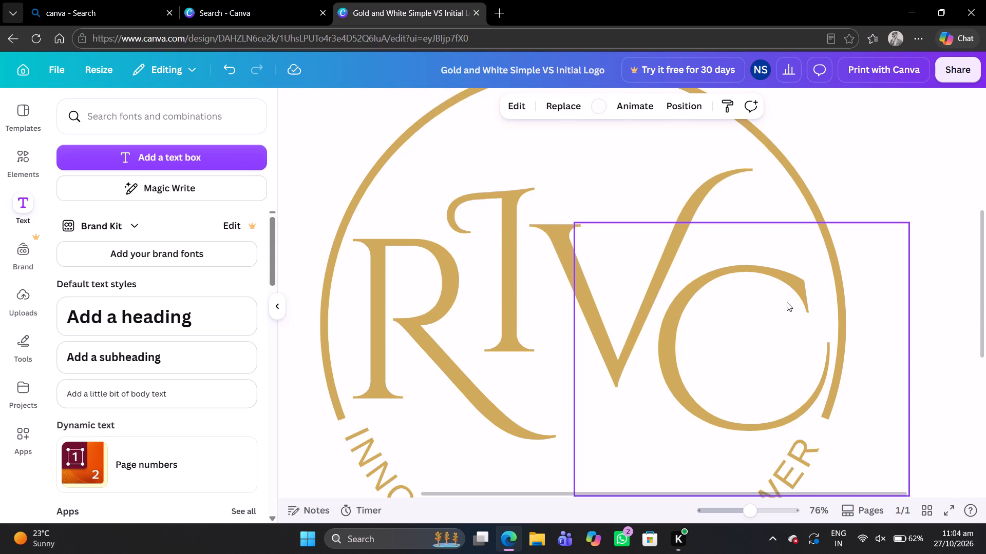
Nudge the letter C slightly left and up, closer to the V and away from the ring.
{"action": "left_click", "coordinate": [779, 305]}
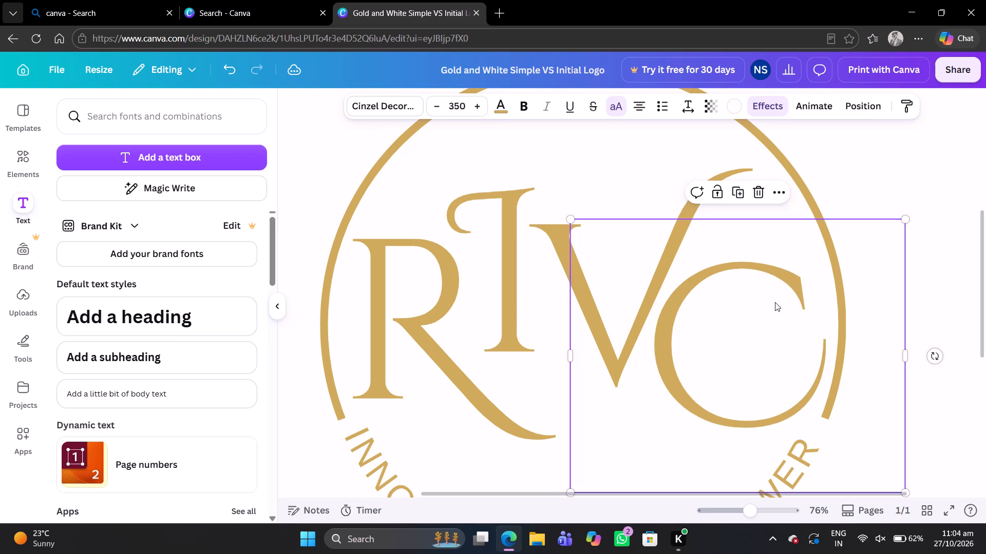
{"action": "left_click", "coordinate": [907, 167]}
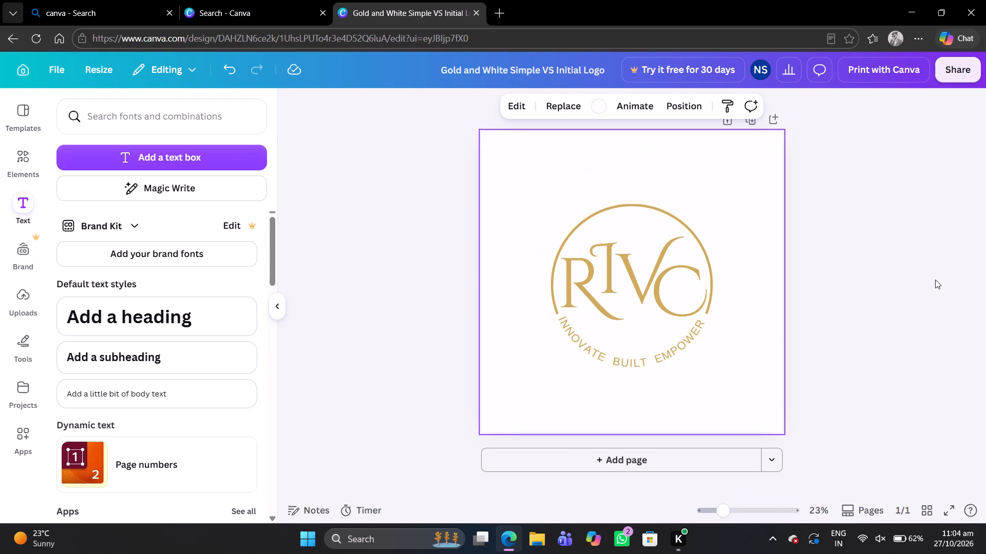
Set the gold ring's stroke weight to 20.
{"action": "left_click", "coordinate": [658, 216]}
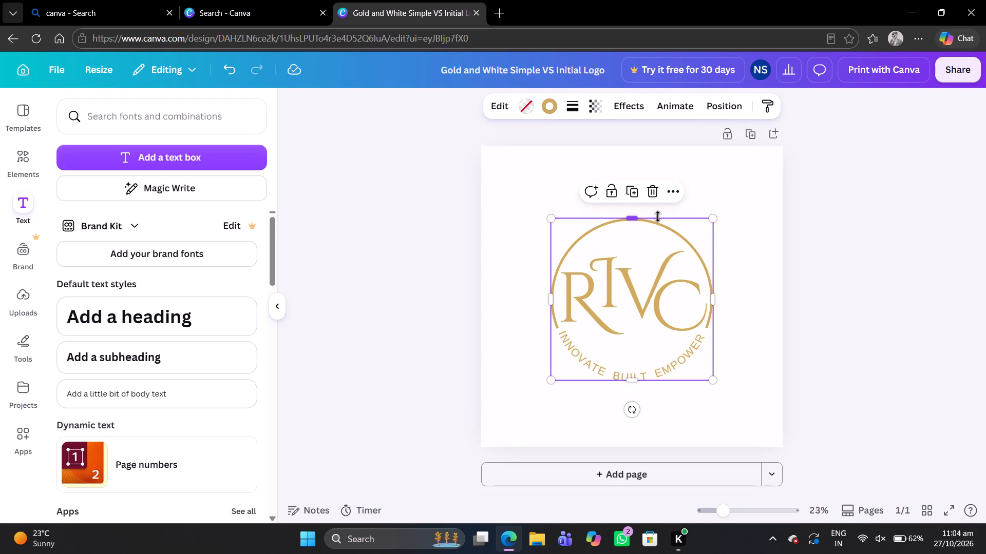
{"action": "left_click", "coordinate": [552, 107]}
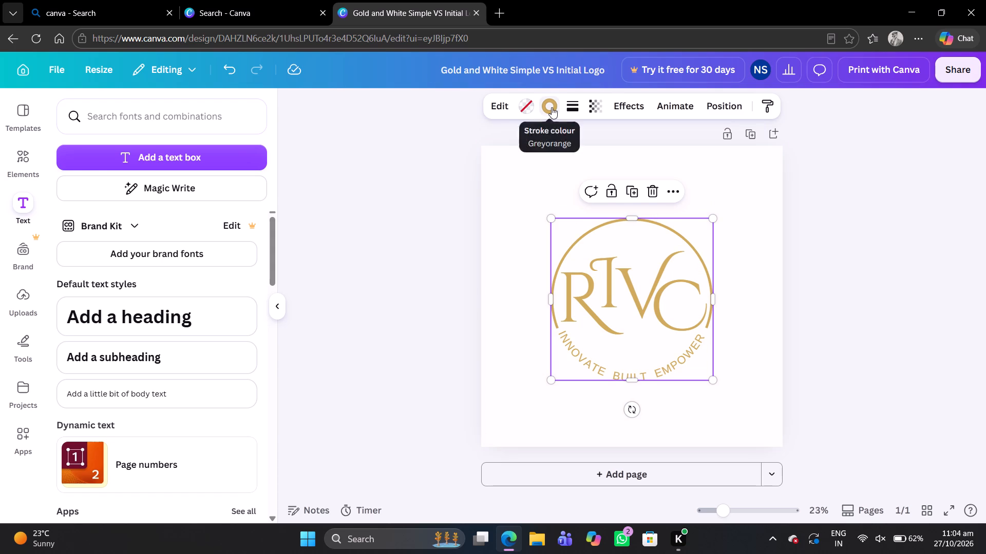
{"action": "left_click_drag", "start_coordinate": [552, 107], "coordinate": [569, 103]}
{"action": "left_click", "coordinate": [569, 103]}
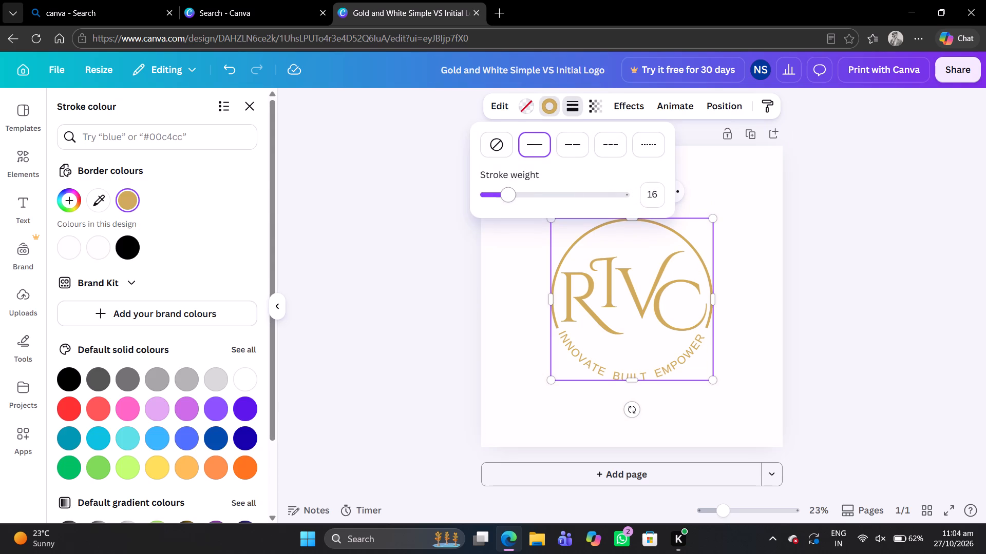
{"action": "left_click_drag", "start_coordinate": [507, 191], "coordinate": [513, 191]}
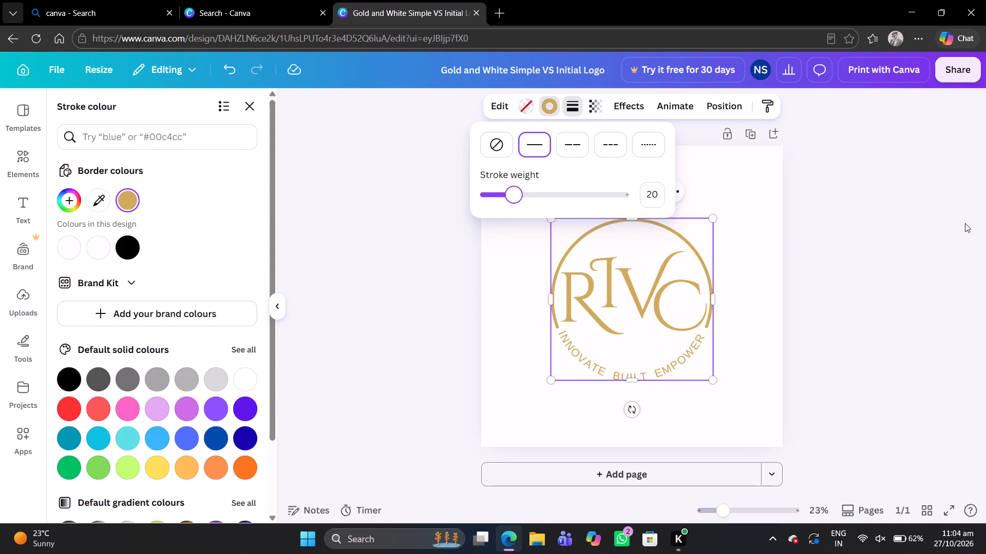
{"action": "left_click", "coordinate": [911, 224]}
{"action": "left_click", "coordinate": [911, 224]}
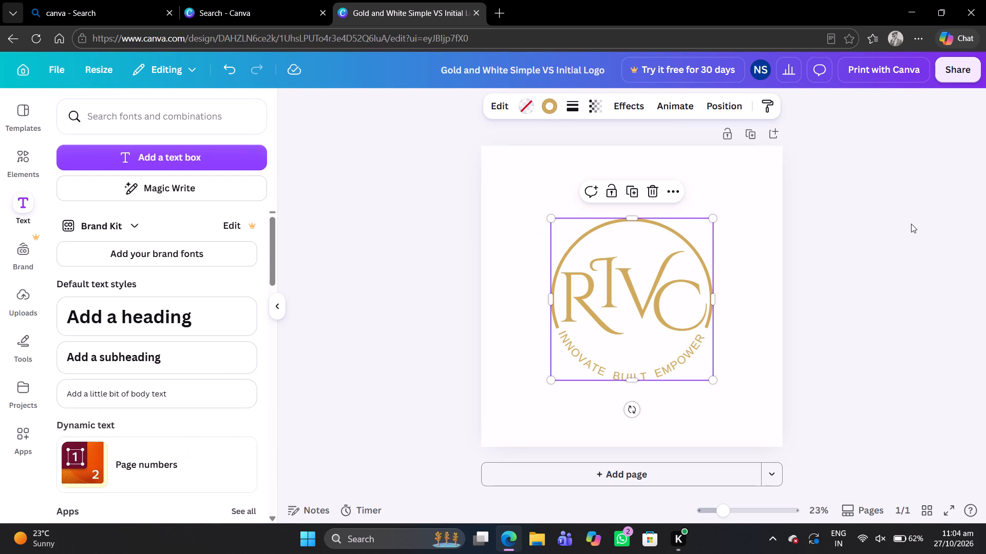
{"action": "left_click", "coordinate": [911, 224]}
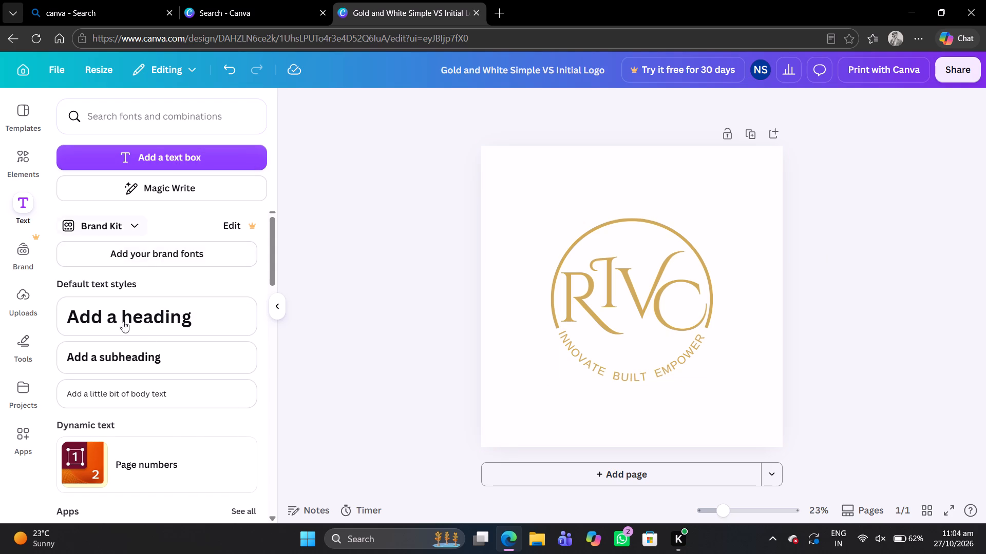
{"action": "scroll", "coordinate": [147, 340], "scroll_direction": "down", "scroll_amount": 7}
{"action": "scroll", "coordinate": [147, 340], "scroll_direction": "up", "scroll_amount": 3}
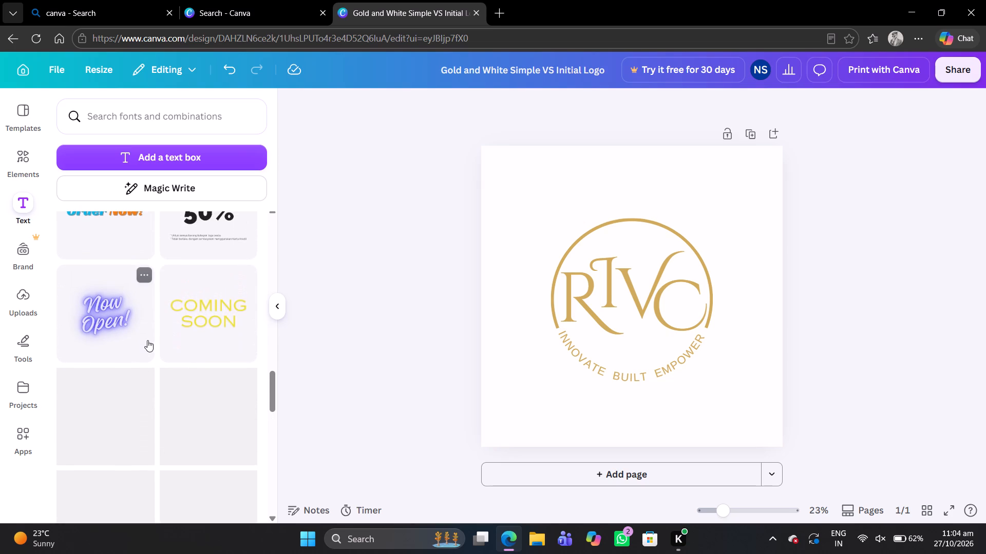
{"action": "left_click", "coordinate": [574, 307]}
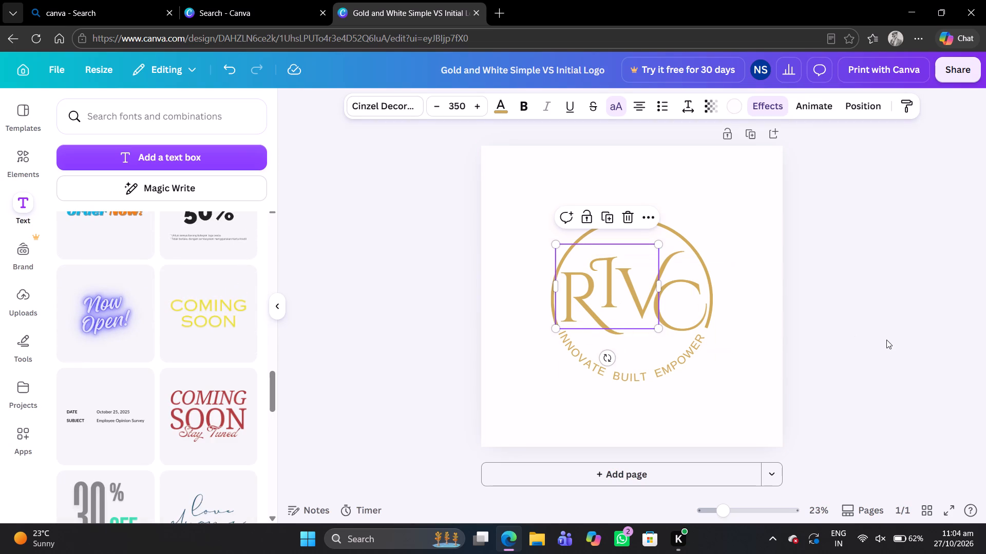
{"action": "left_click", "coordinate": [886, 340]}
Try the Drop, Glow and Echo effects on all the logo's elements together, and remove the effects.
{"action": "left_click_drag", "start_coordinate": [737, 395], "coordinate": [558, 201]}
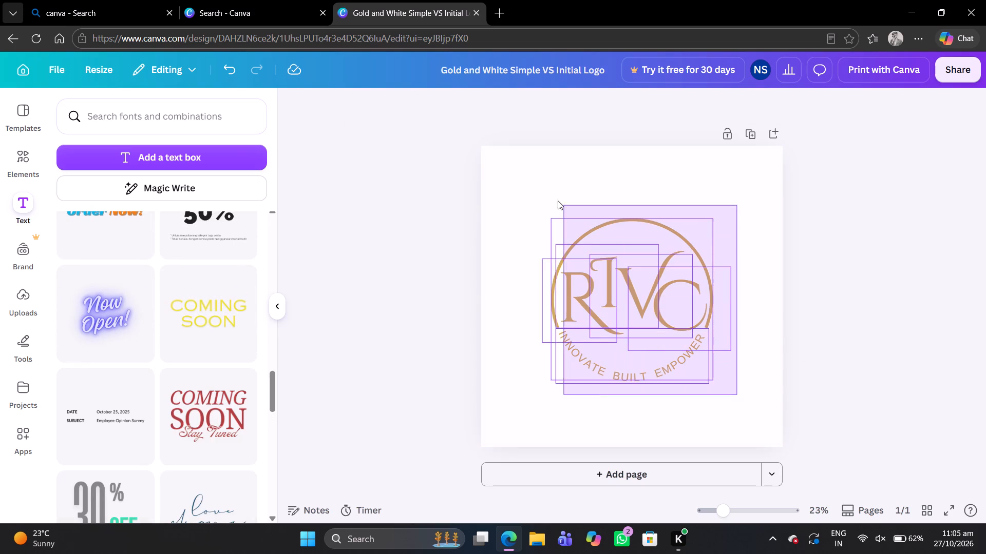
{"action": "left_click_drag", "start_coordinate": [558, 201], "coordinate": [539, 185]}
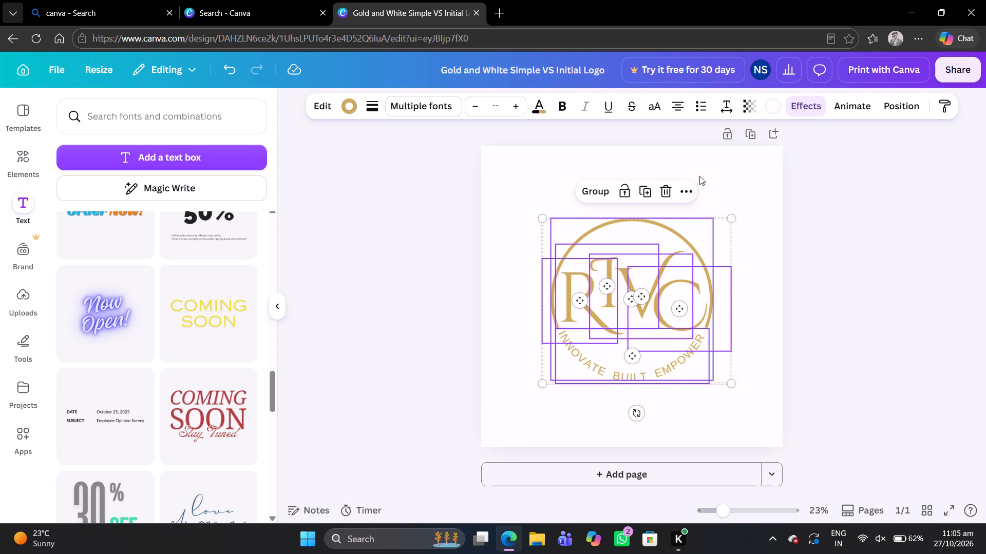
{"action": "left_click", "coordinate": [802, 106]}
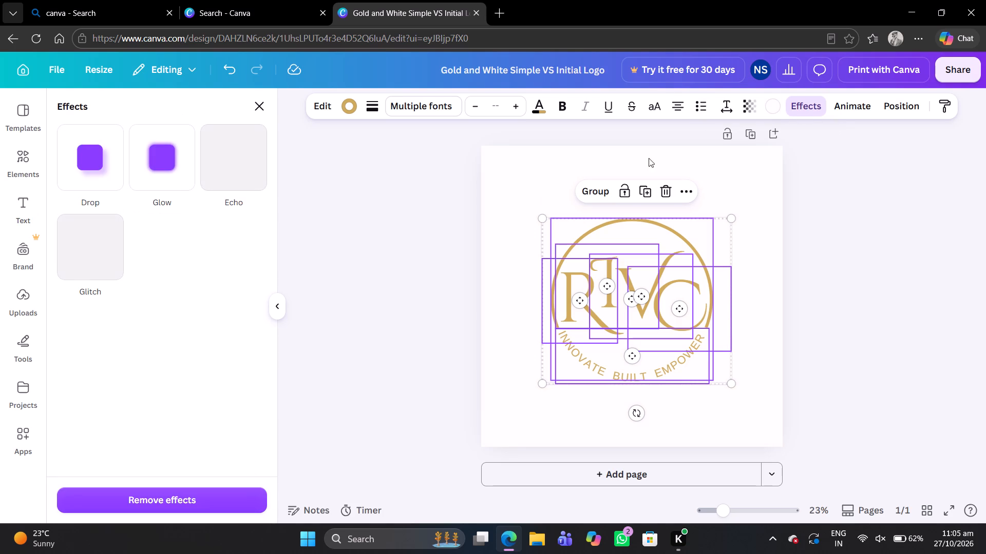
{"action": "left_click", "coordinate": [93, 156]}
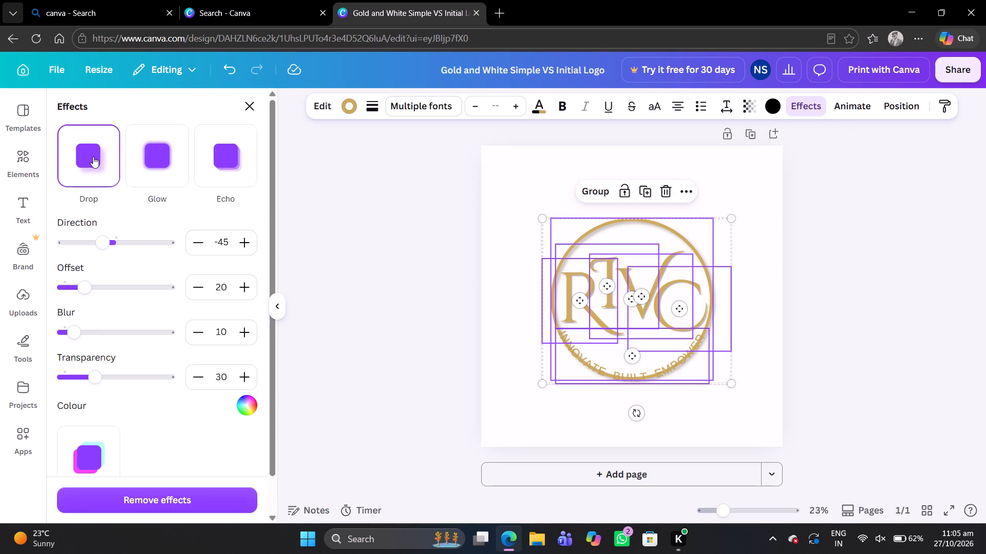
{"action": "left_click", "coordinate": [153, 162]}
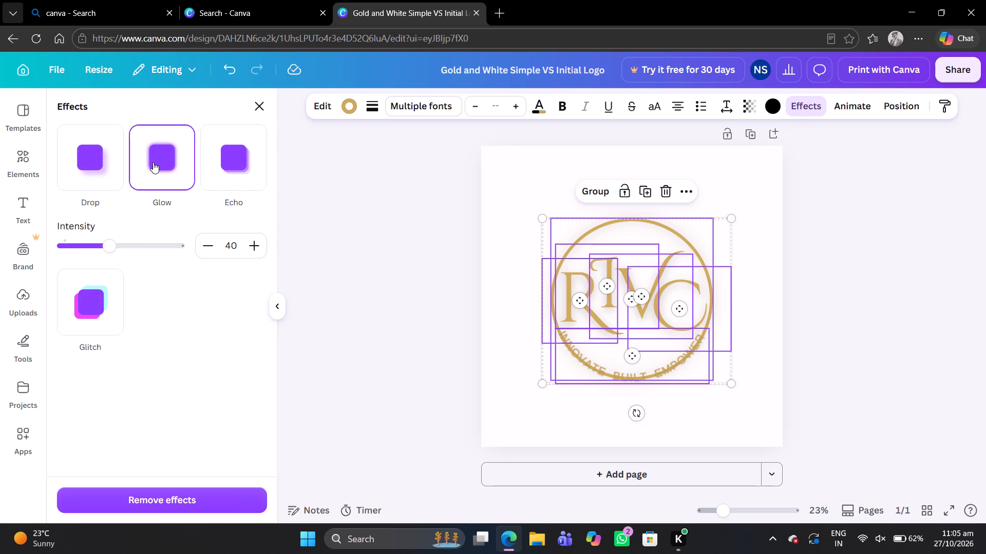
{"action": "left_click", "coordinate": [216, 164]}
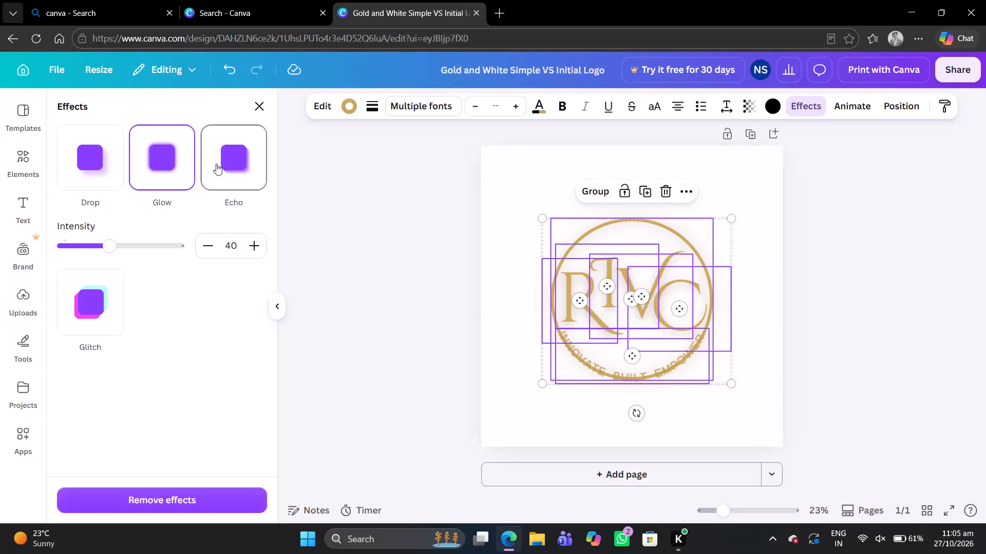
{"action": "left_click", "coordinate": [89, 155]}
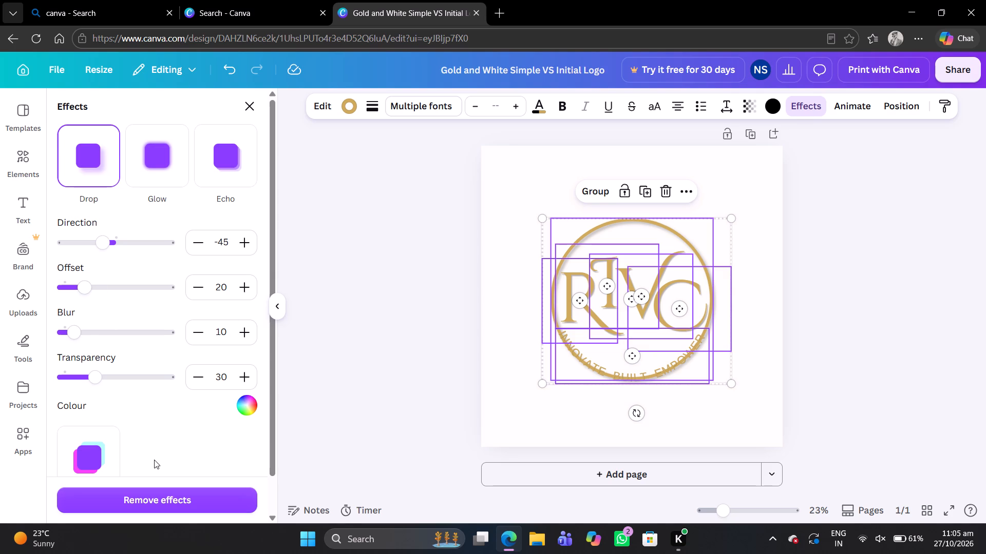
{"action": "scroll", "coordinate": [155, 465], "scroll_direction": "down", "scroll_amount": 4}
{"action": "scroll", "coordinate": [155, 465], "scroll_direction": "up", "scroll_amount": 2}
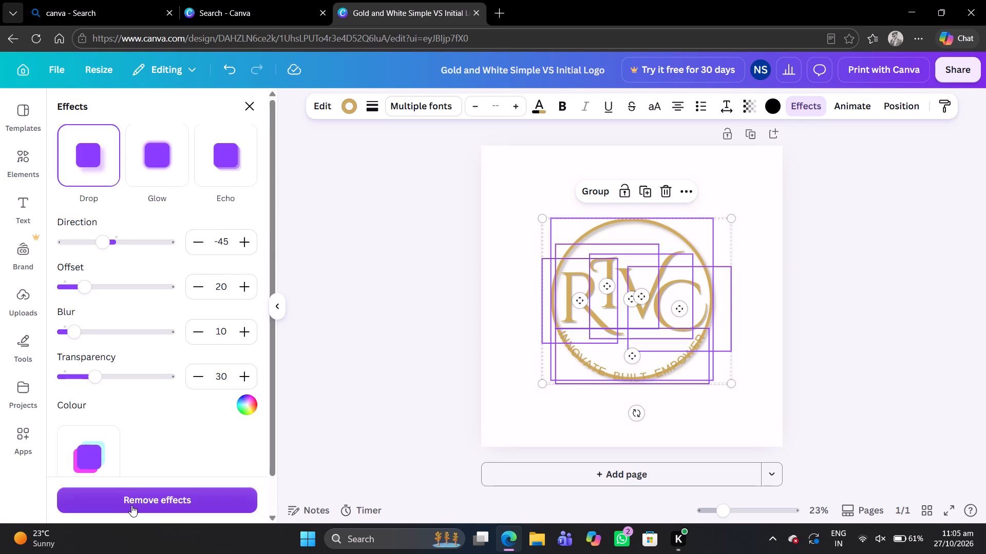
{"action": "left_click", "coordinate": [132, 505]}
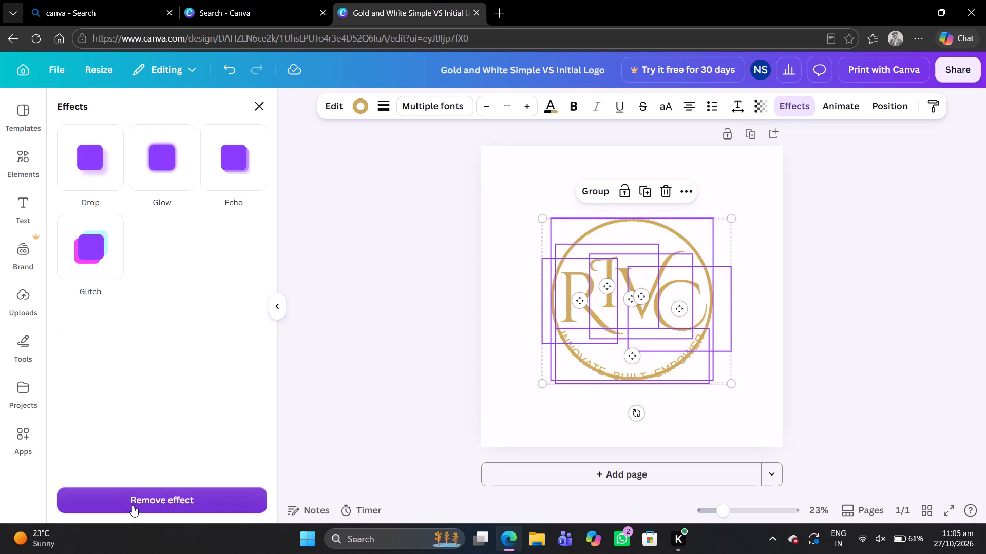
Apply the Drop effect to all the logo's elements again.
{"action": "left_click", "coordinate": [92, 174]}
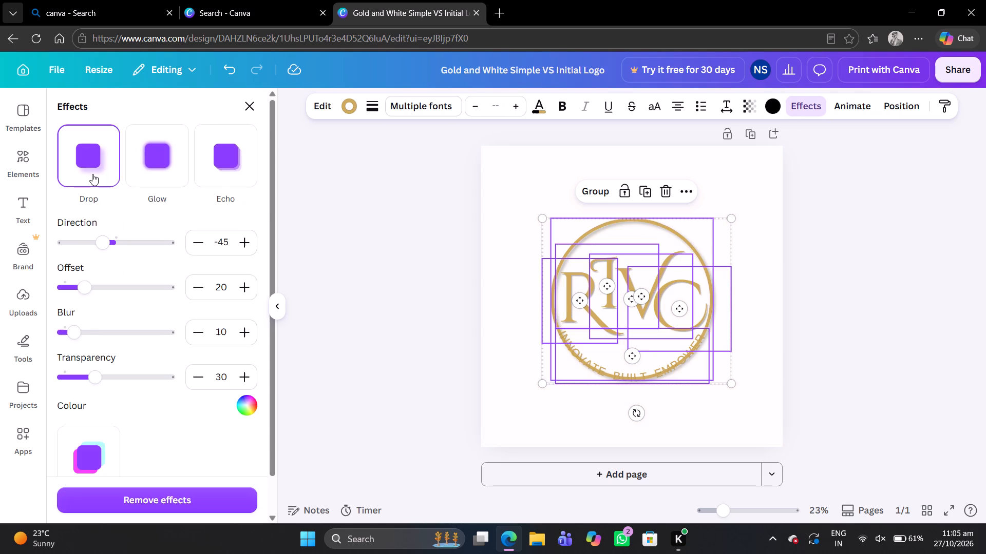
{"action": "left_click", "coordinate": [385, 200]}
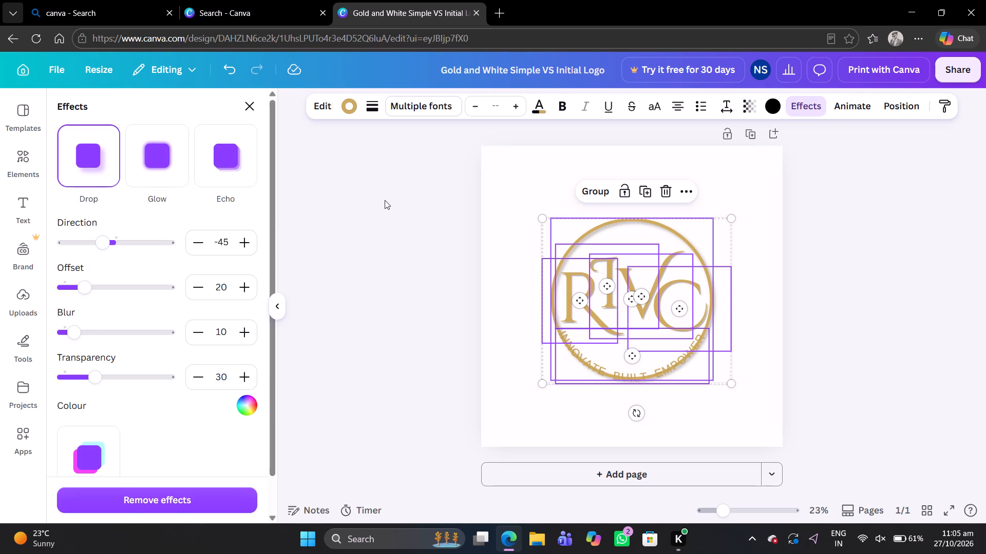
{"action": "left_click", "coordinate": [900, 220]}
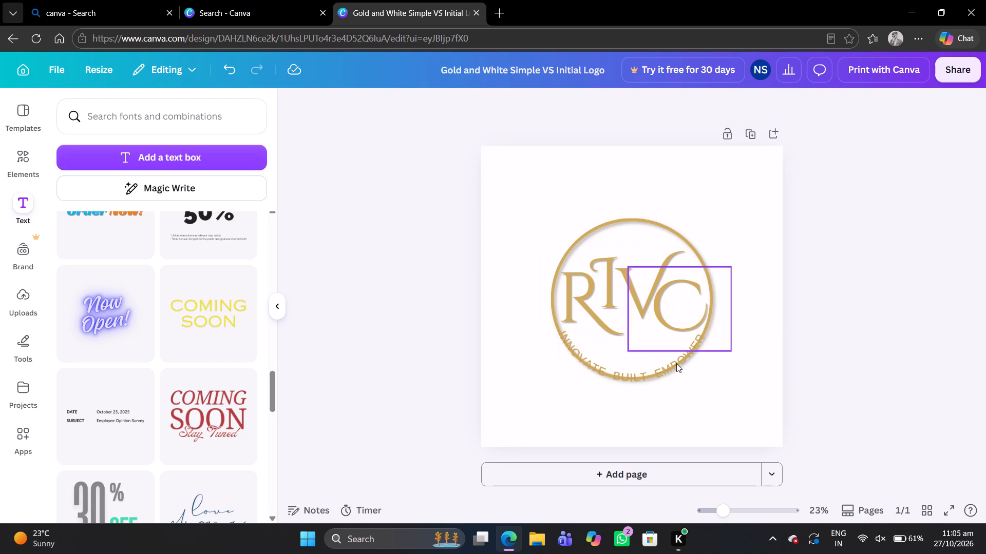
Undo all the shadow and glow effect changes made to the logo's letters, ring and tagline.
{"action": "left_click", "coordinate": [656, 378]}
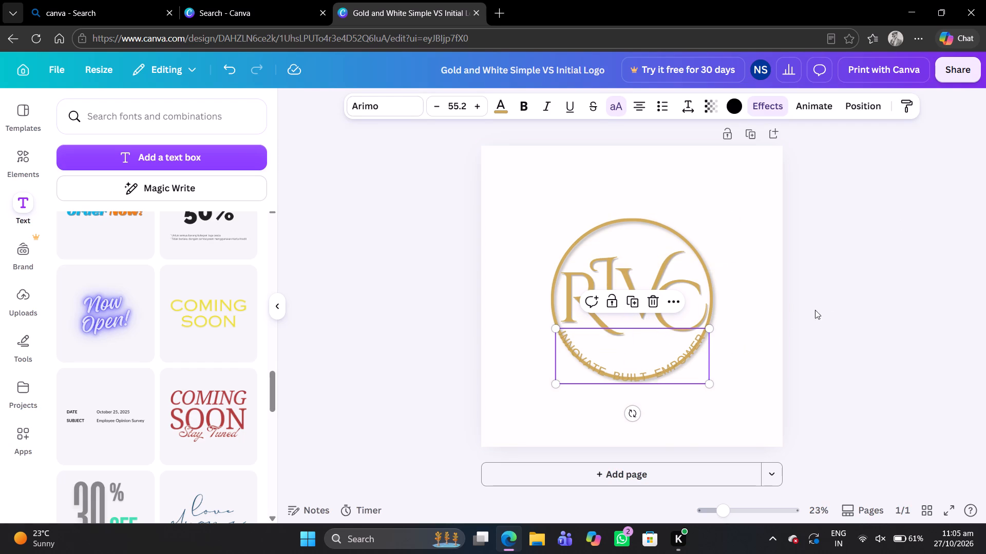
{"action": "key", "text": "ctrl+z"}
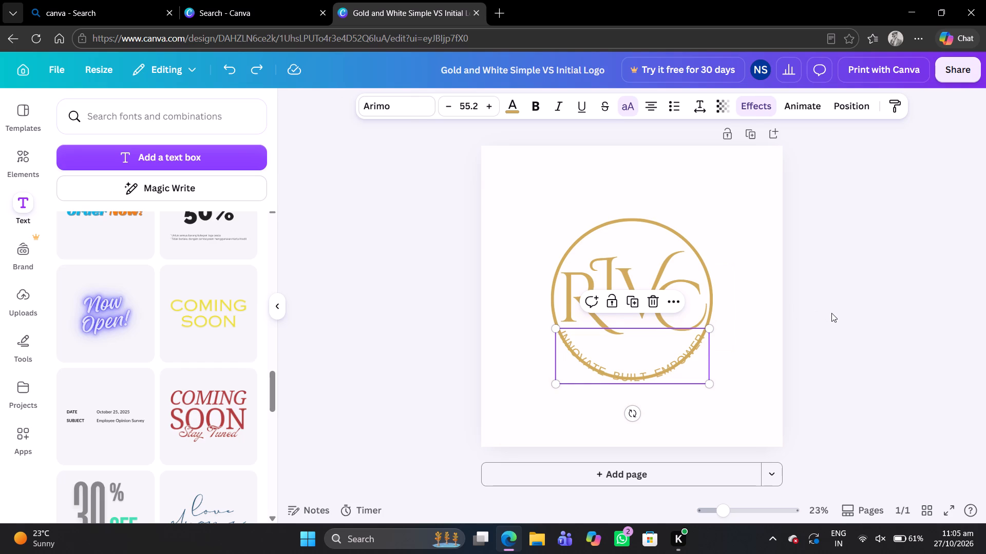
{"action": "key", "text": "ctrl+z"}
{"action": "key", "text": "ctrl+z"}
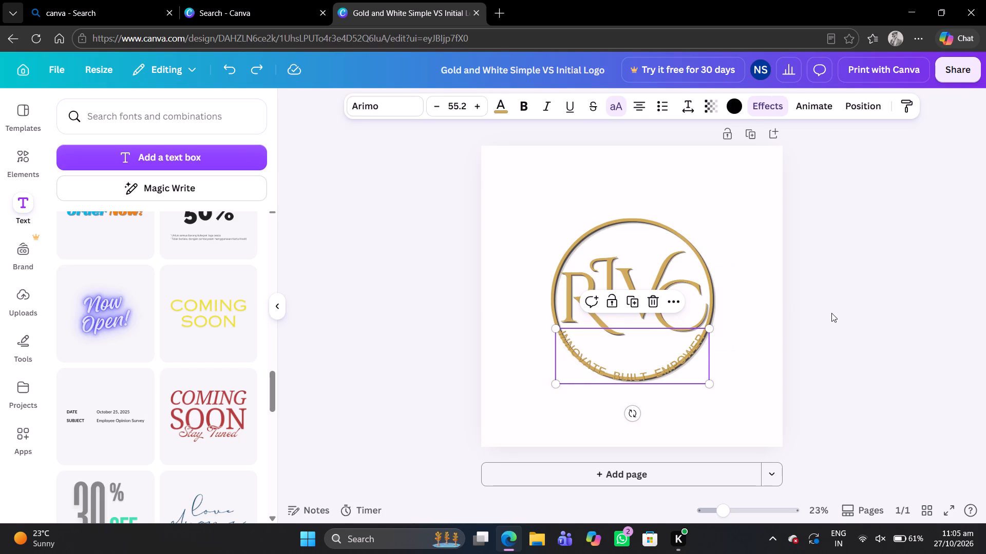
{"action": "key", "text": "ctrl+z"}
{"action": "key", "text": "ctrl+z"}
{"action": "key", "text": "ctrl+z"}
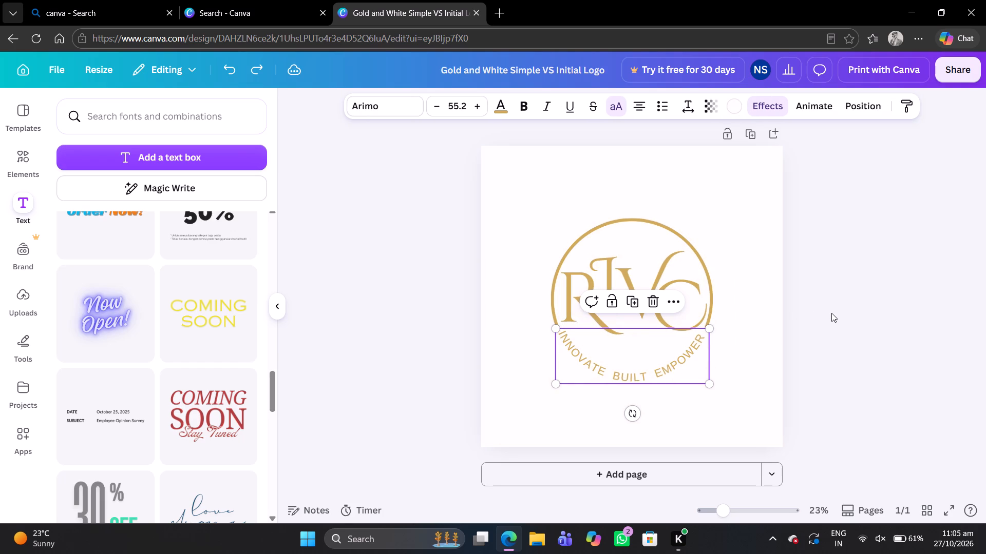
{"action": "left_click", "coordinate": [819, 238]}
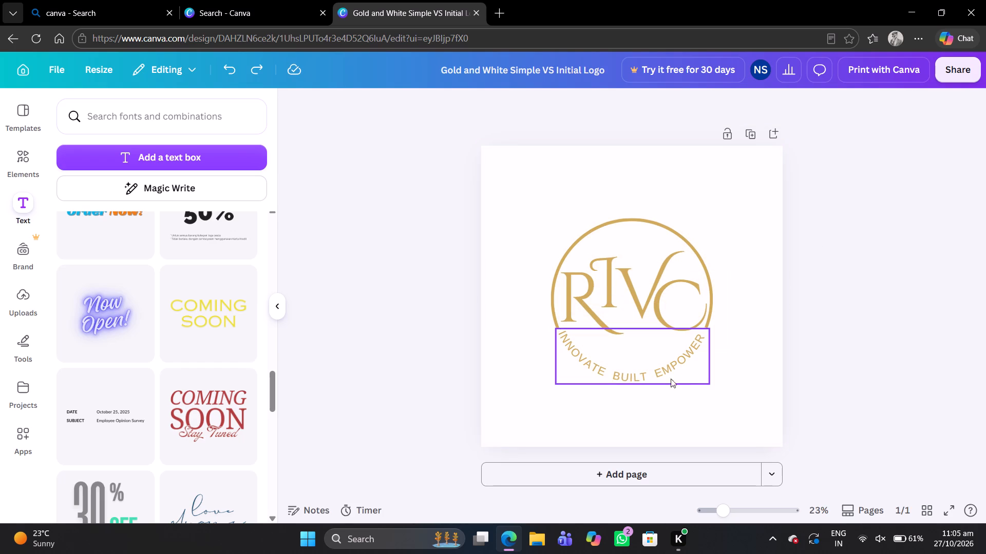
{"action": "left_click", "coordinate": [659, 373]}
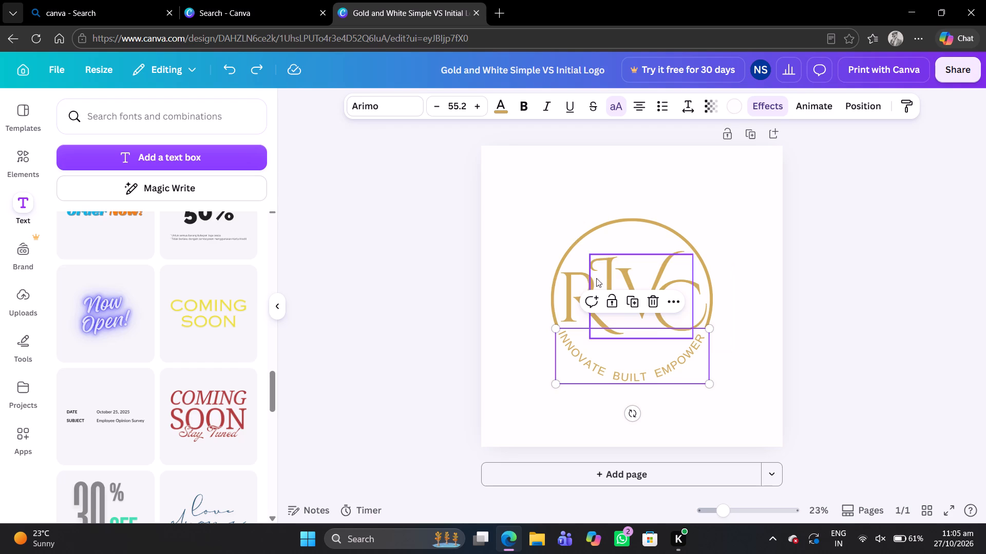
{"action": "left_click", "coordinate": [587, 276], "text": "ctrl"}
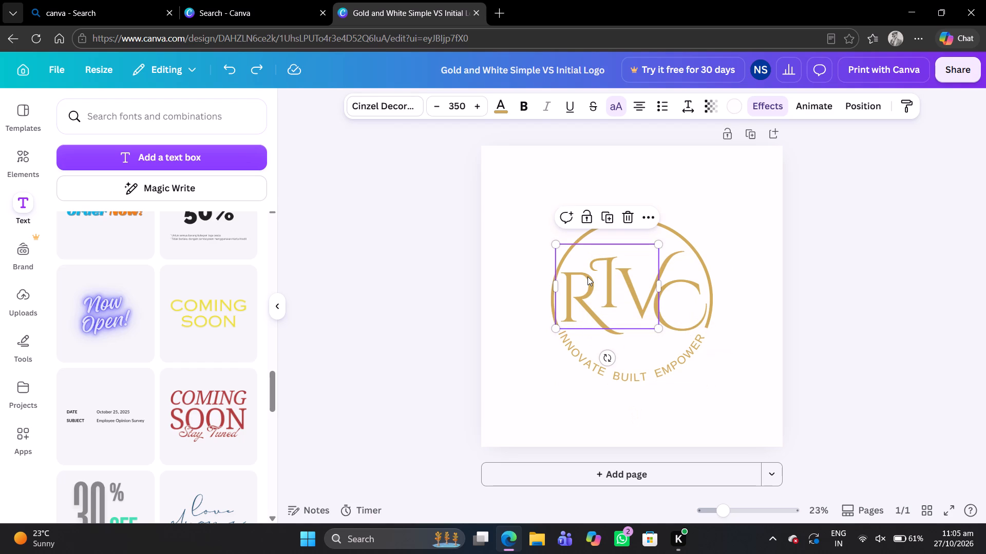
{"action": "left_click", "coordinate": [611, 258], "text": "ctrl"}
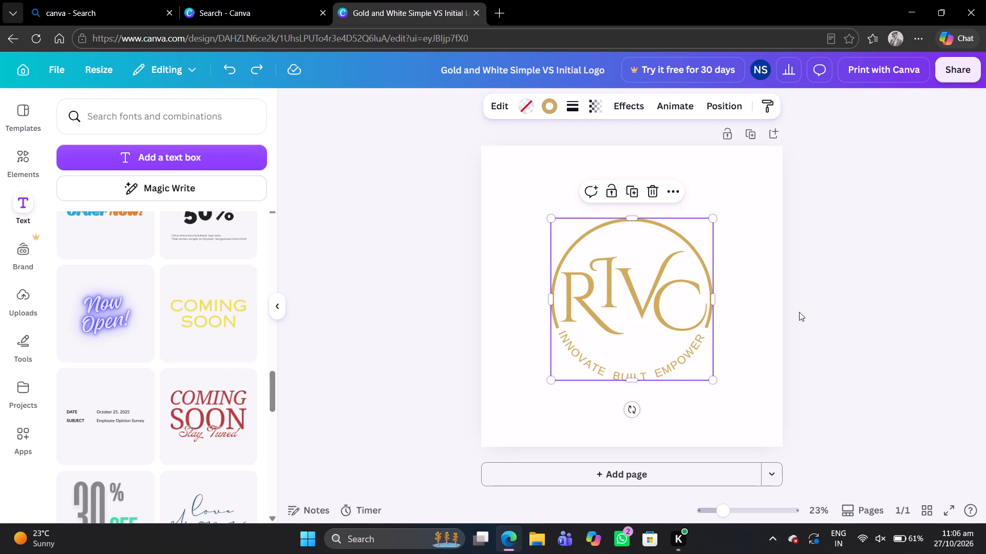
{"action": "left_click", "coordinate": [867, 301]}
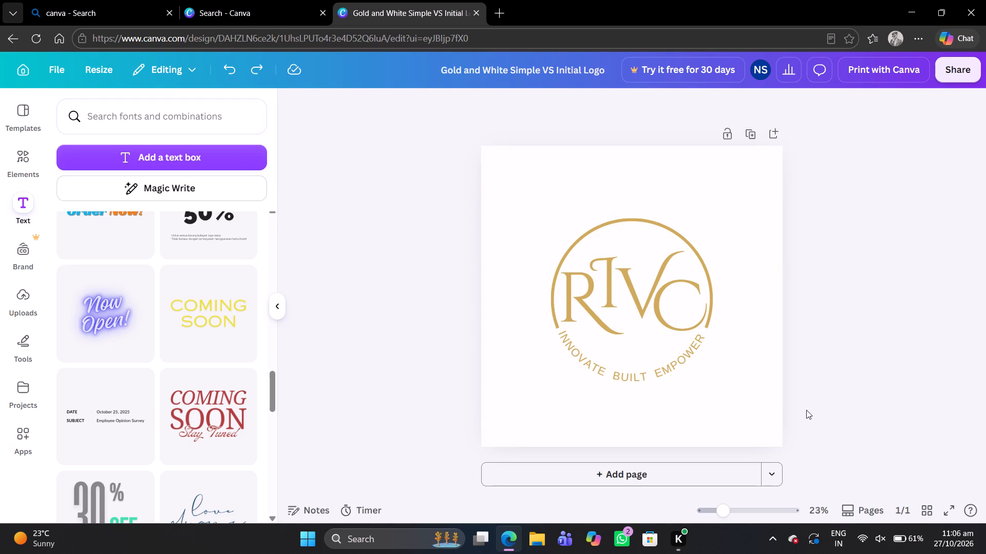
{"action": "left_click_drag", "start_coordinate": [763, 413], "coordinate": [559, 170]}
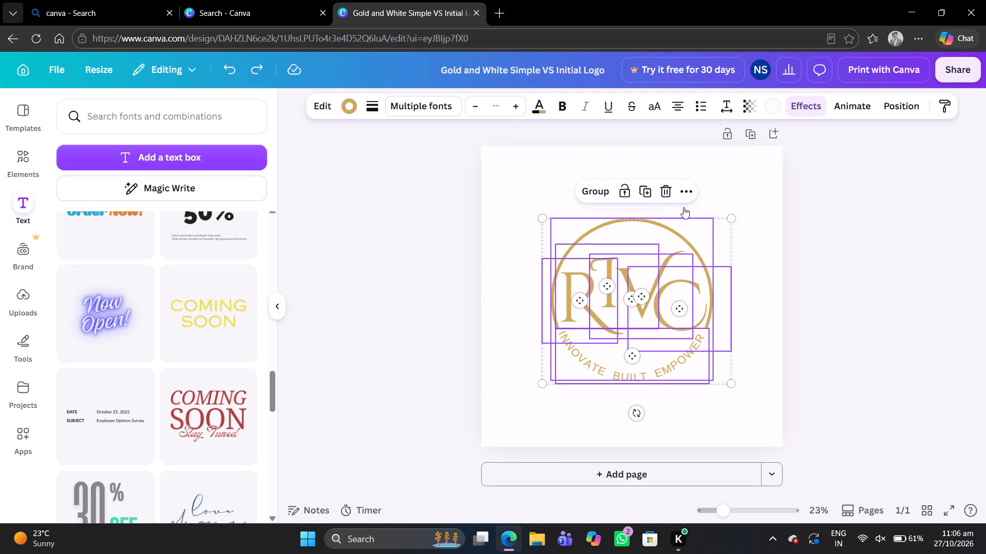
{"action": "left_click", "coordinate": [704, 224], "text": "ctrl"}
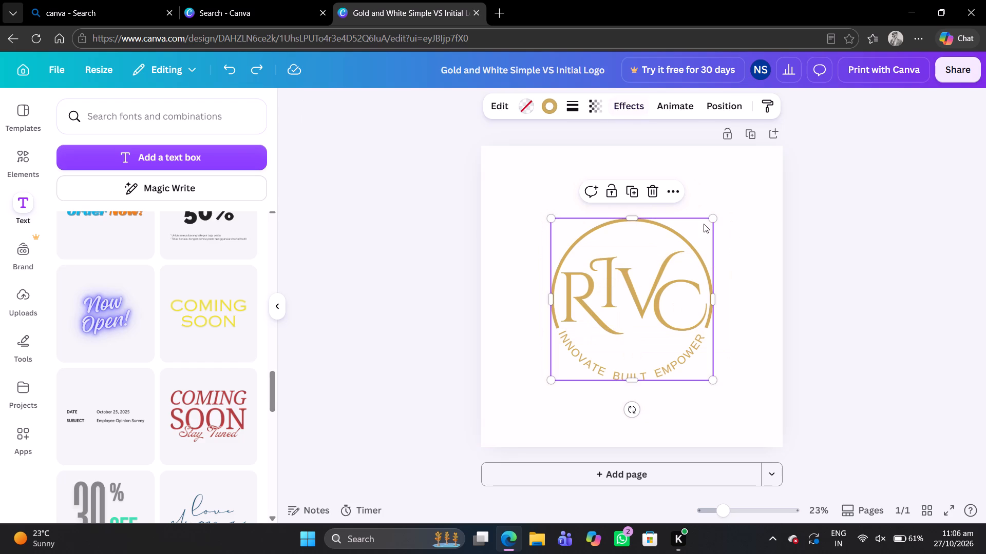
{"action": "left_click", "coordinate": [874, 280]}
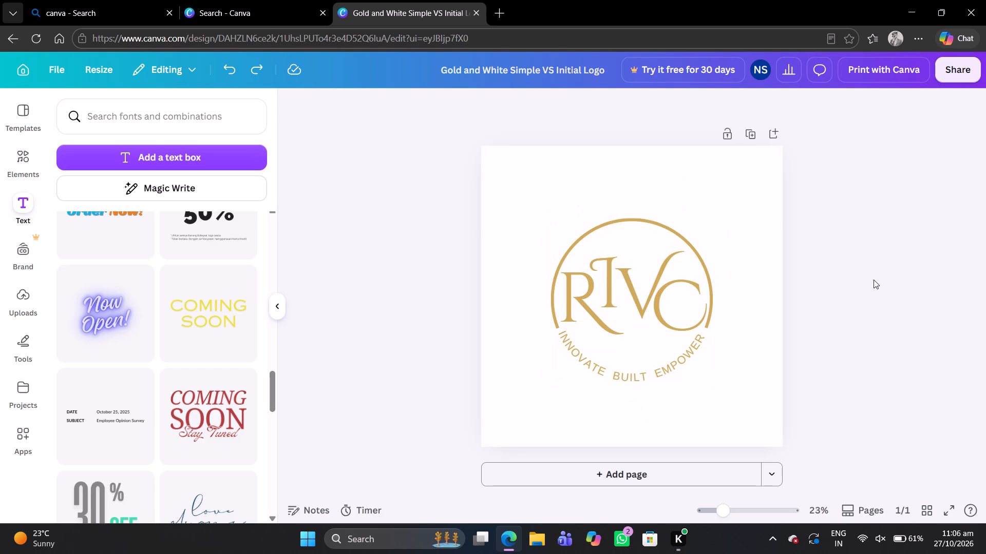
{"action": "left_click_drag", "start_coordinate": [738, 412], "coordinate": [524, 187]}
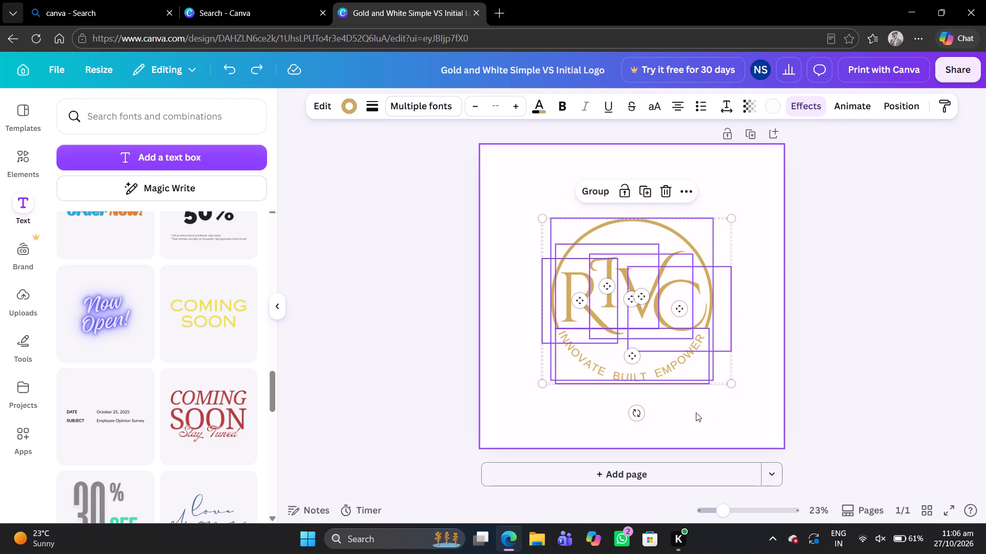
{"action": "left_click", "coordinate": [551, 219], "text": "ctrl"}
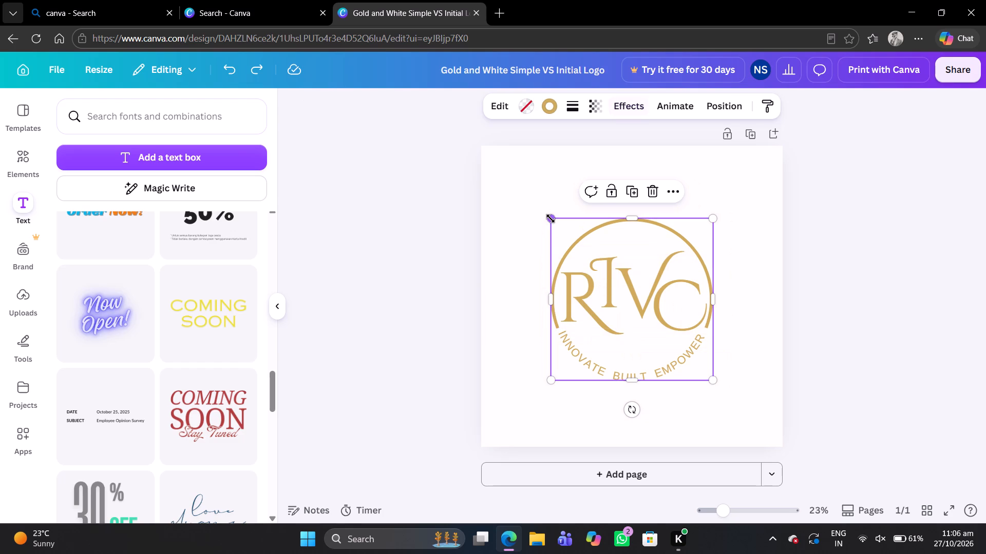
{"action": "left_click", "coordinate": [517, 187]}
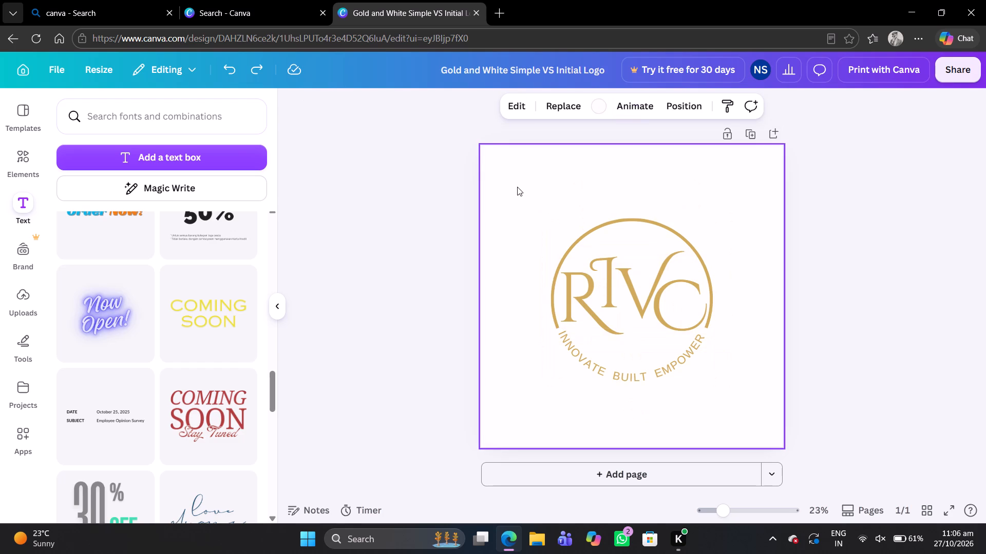
Examine the gold ring's shape, fill colour, transparency, effects, animation and position options.
{"action": "left_click", "coordinate": [620, 220]}
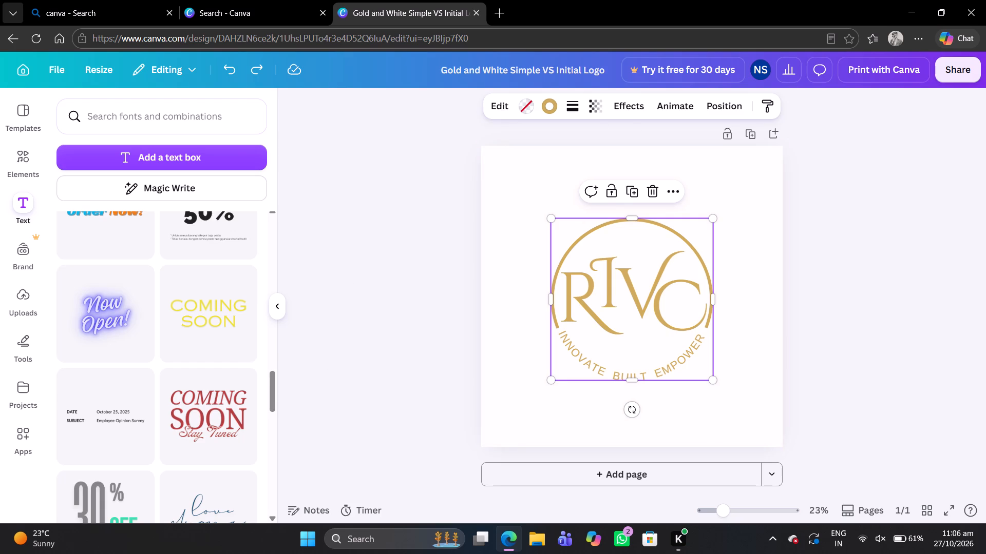
{"action": "left_click", "coordinate": [501, 113]}
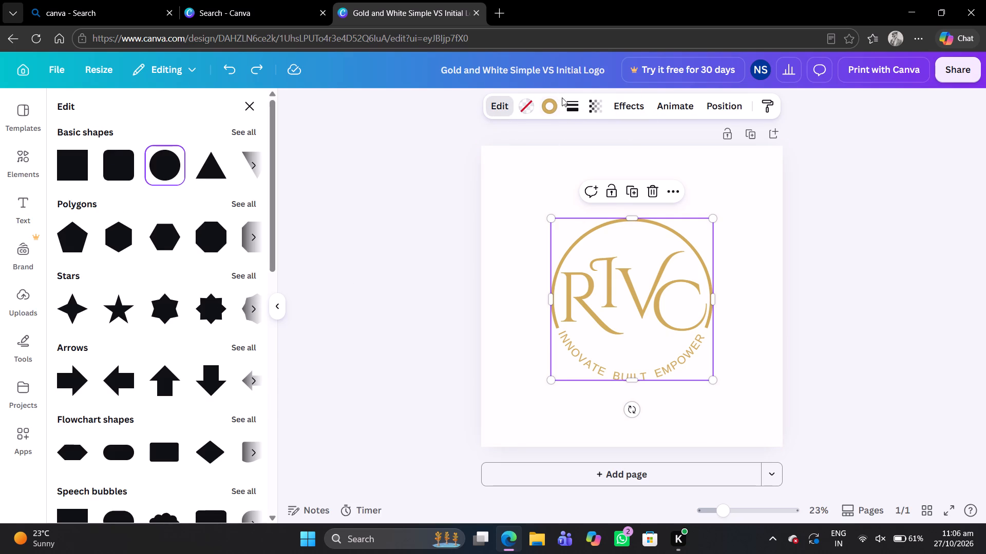
{"action": "left_click", "coordinate": [524, 103]}
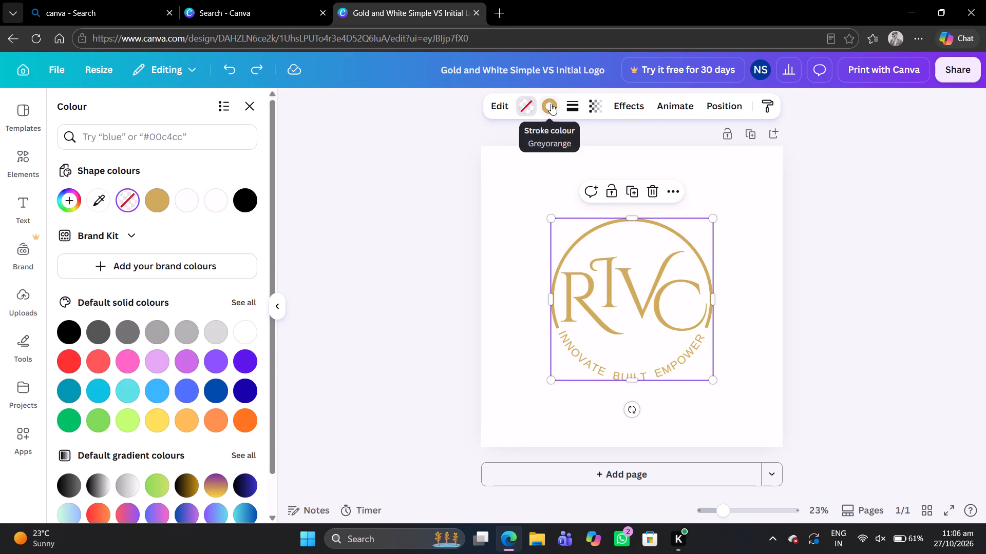
{"action": "left_click", "coordinate": [599, 106]}
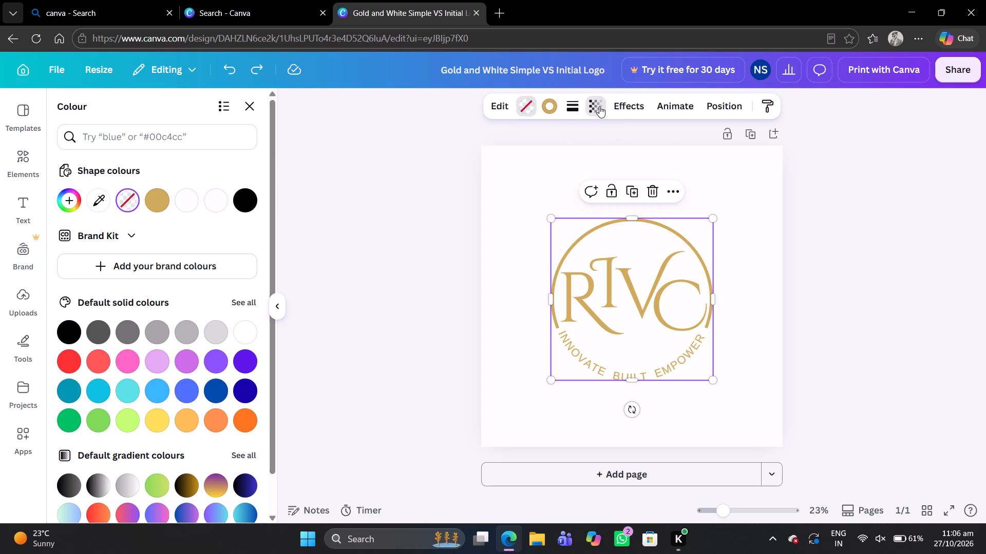
{"action": "left_click", "coordinate": [625, 105]}
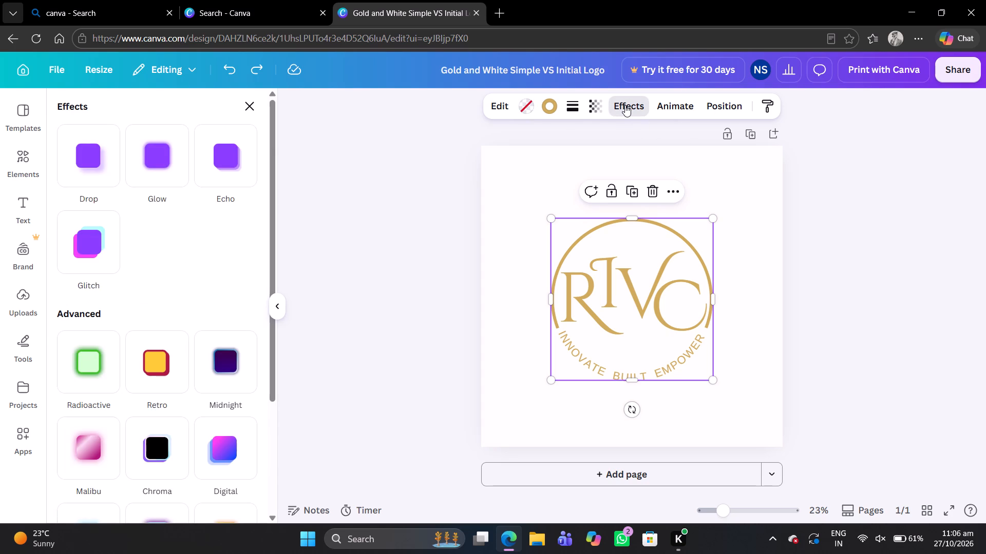
{"action": "left_click", "coordinate": [665, 102]}
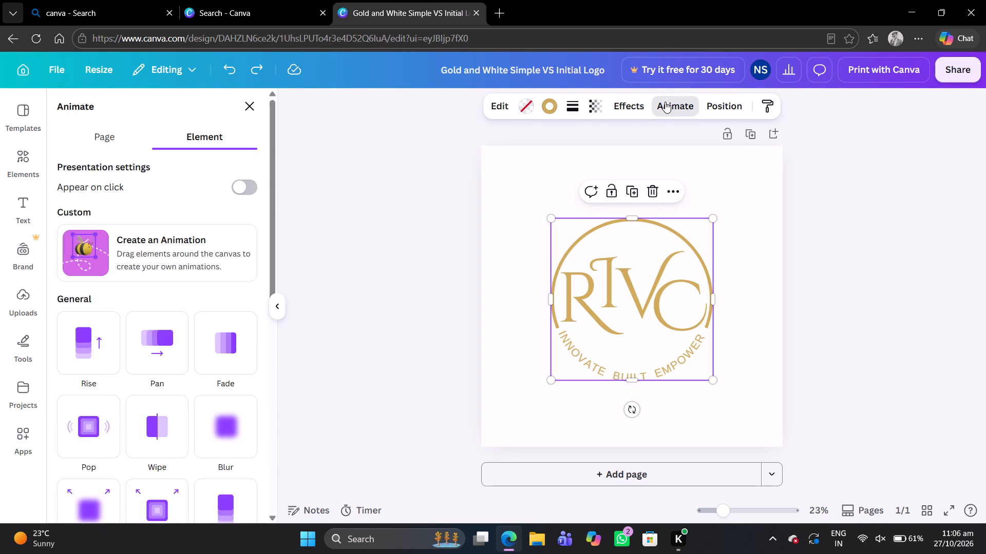
{"action": "left_click", "coordinate": [722, 103]}
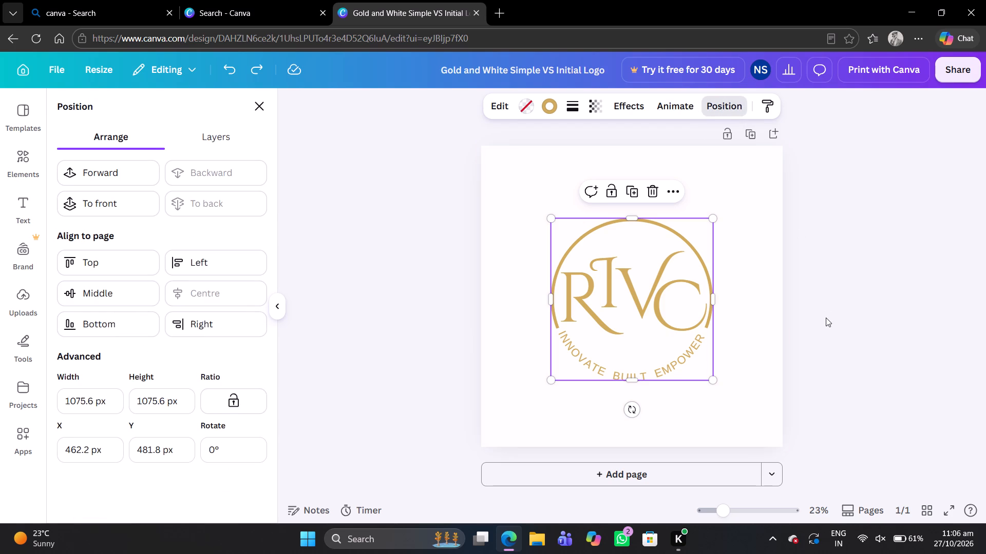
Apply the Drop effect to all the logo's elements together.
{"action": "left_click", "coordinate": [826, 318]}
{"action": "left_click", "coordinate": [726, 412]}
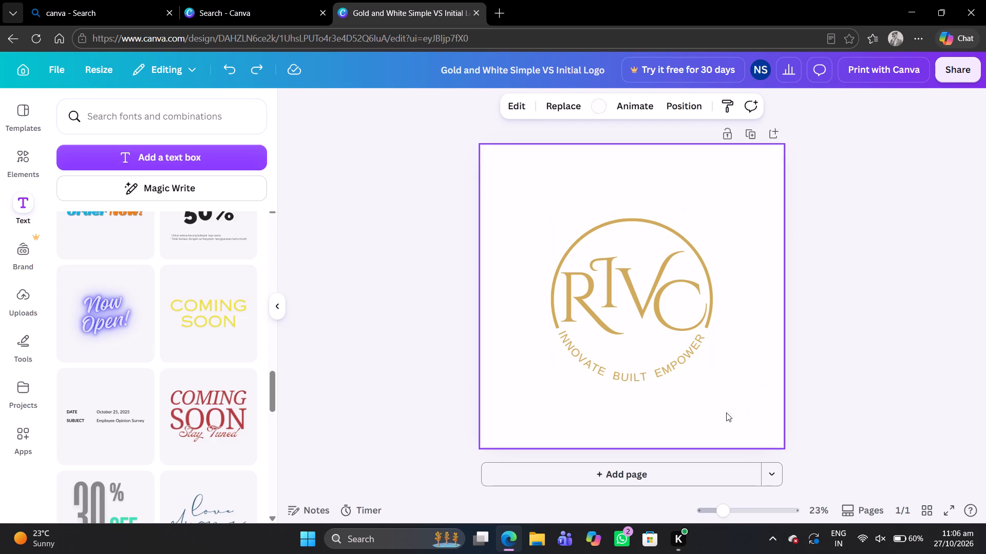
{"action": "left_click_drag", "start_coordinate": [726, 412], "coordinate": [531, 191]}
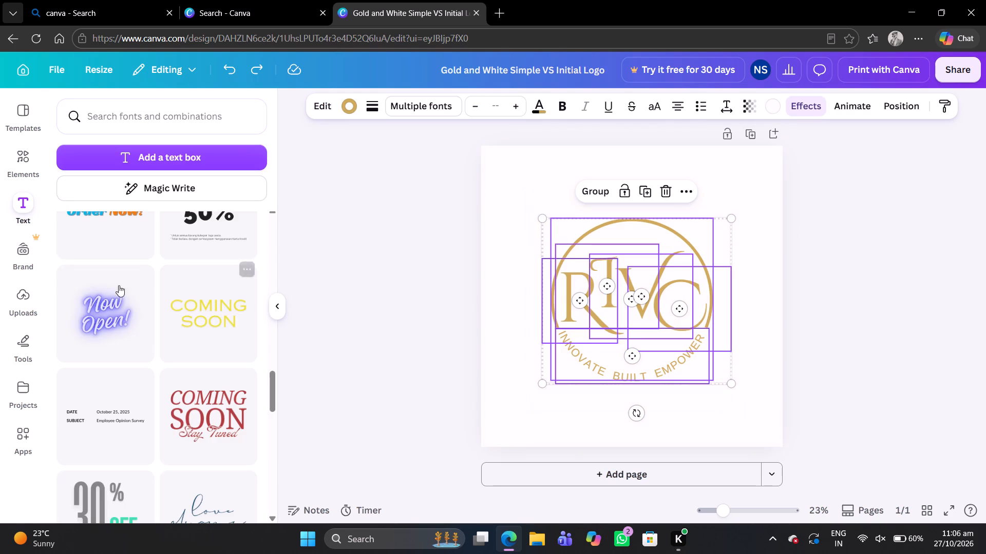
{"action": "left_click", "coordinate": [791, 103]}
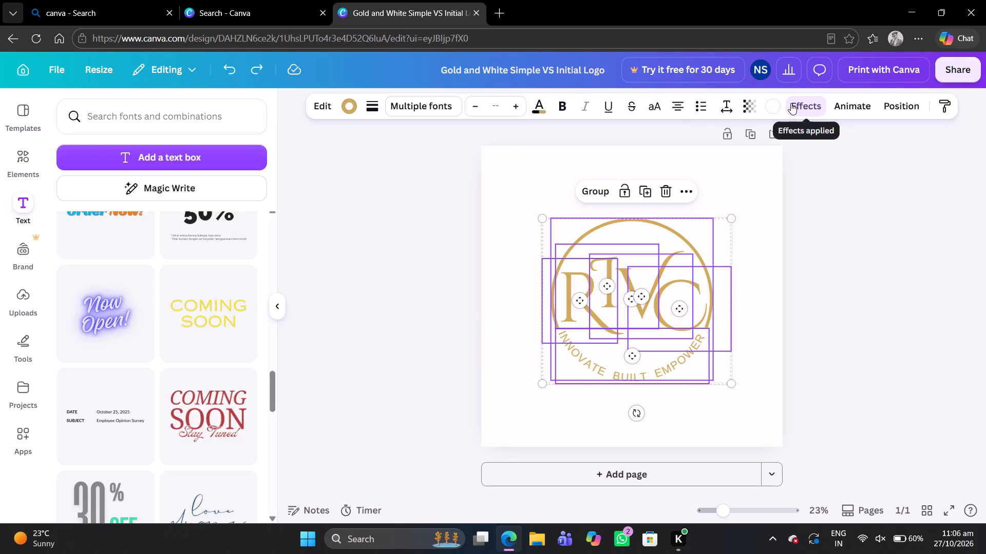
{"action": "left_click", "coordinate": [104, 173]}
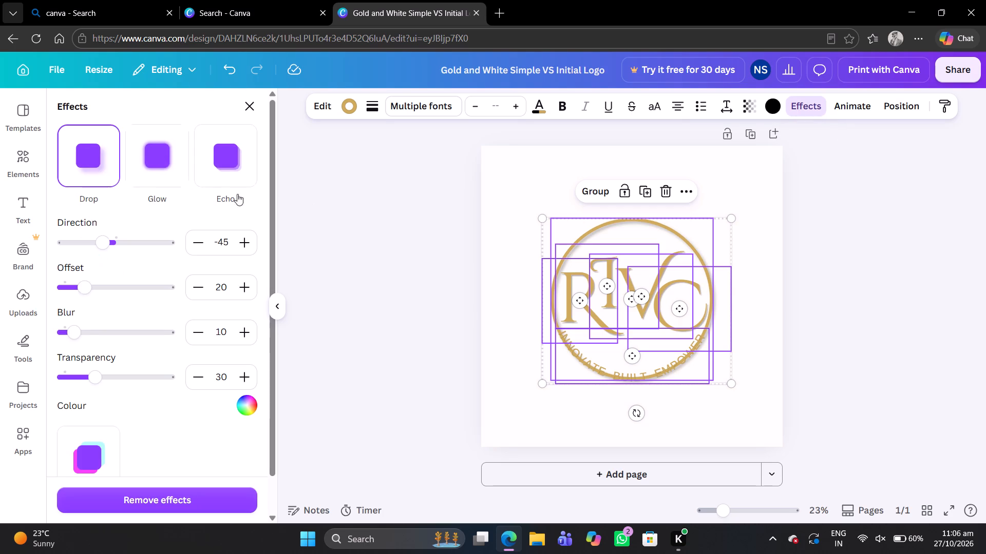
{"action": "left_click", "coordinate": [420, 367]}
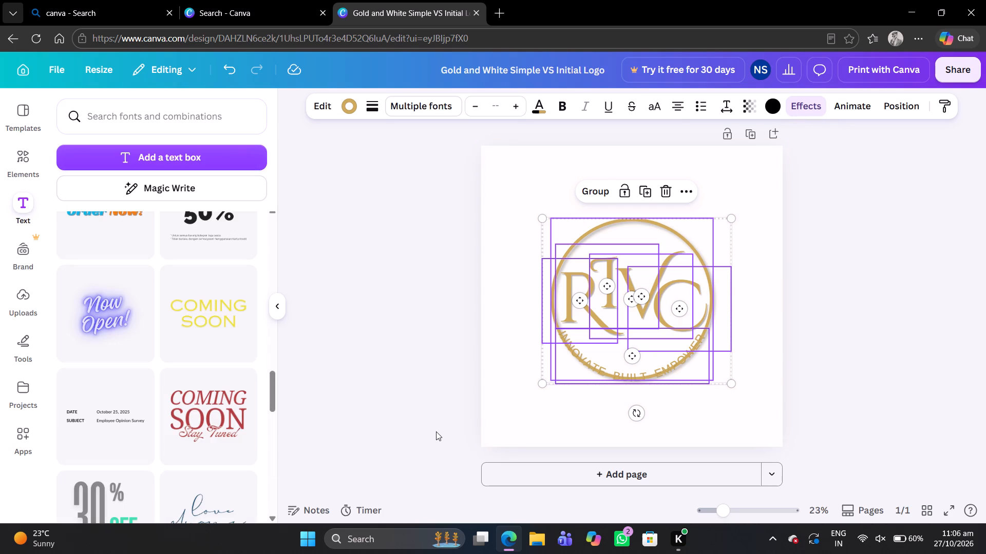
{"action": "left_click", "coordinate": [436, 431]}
Bring the curved INNOVATE BUILT EMPOWER tagline to the front of the layer order.
{"action": "left_click", "coordinate": [653, 371]}
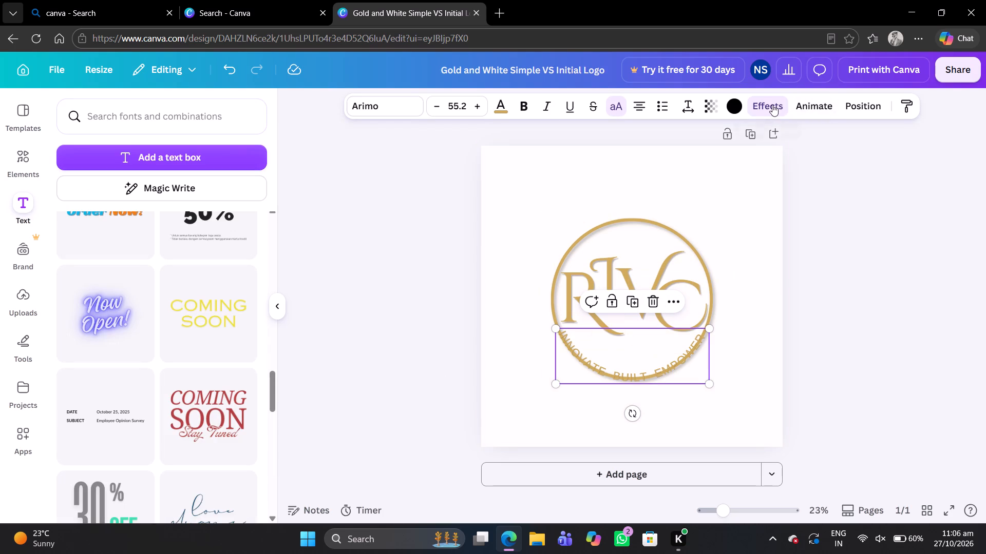
{"action": "left_click", "coordinate": [671, 299]}
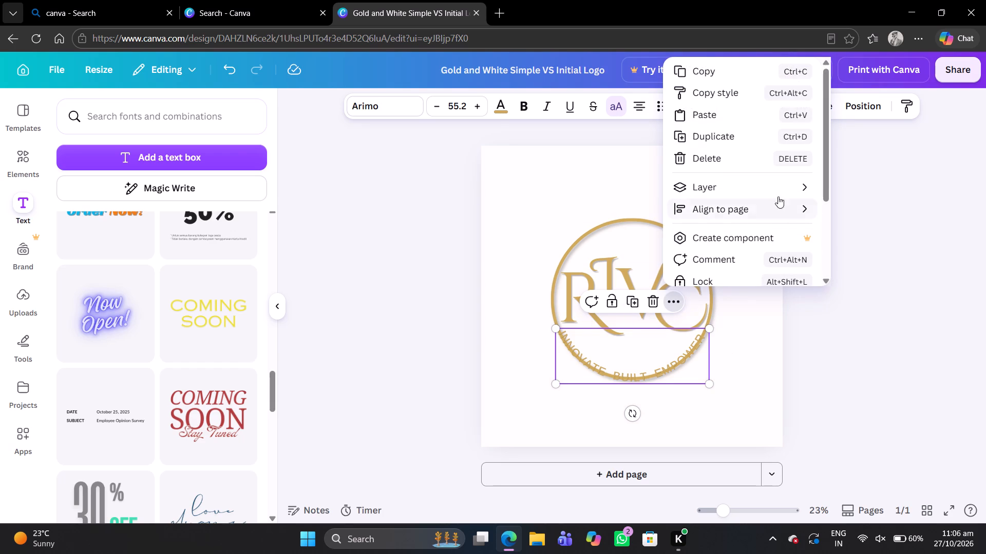
{"action": "left_click", "coordinate": [592, 196]}
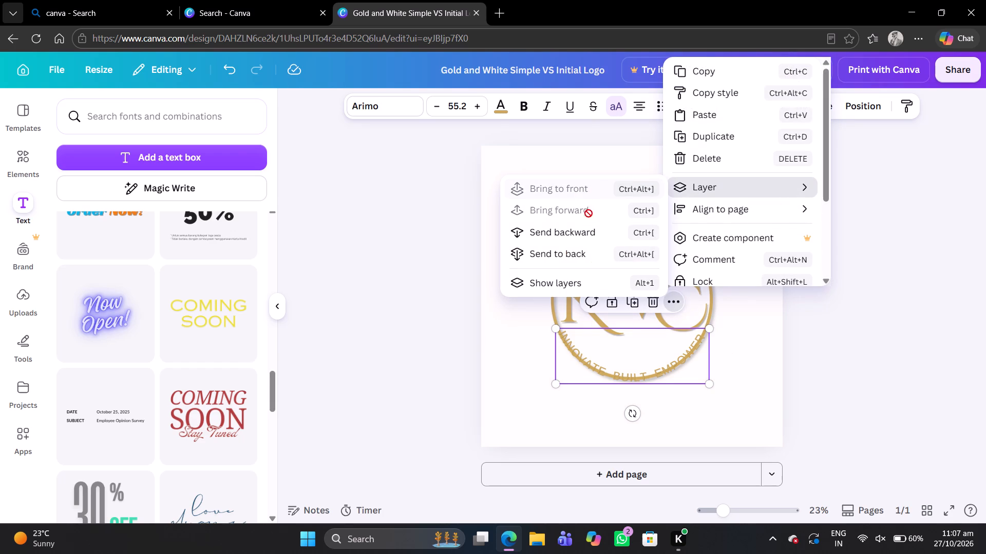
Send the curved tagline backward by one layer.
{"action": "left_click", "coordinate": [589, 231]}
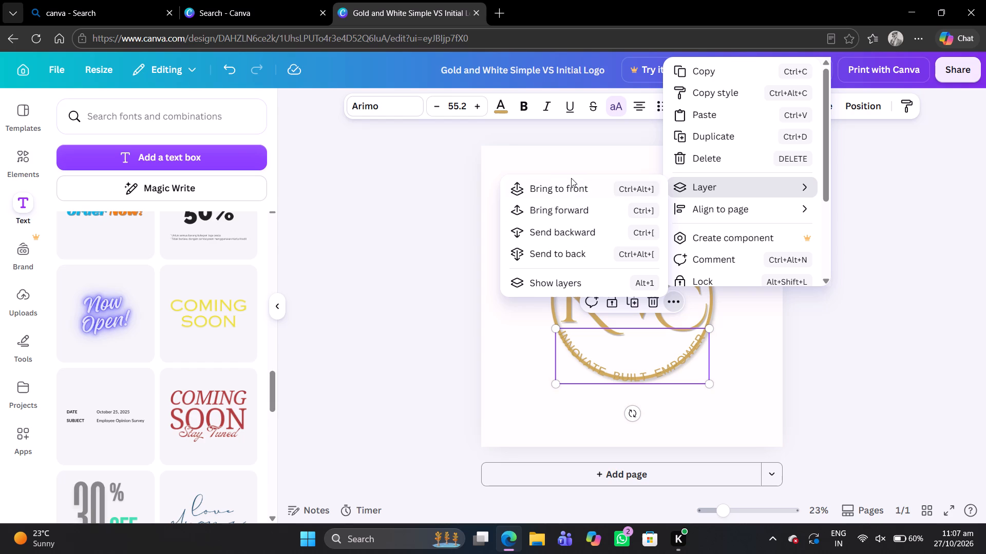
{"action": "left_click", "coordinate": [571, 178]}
Show the layers, limit the list to overlapping elements, and bring the curved tagline to the front.
{"action": "left_click", "coordinate": [544, 286]}
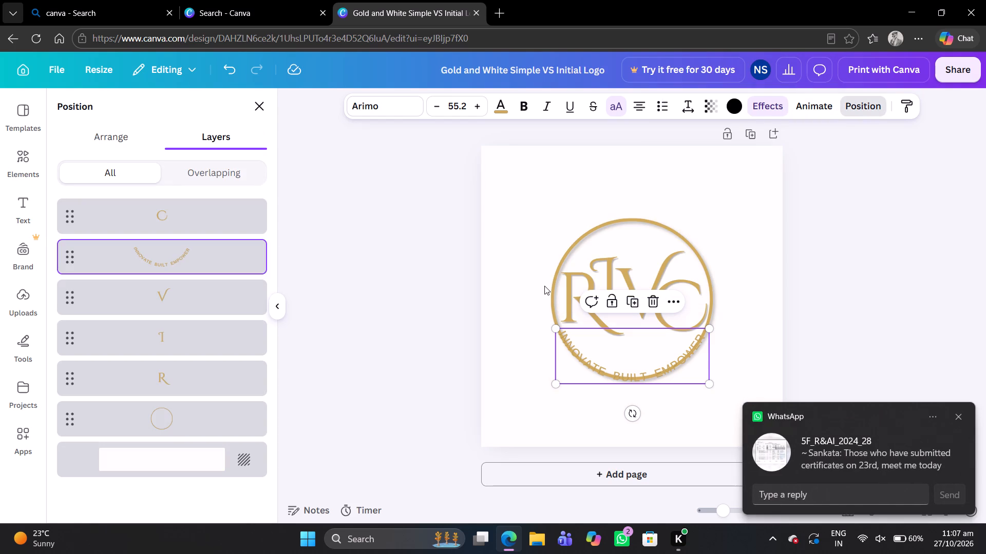
{"action": "left_click", "coordinate": [110, 251]}
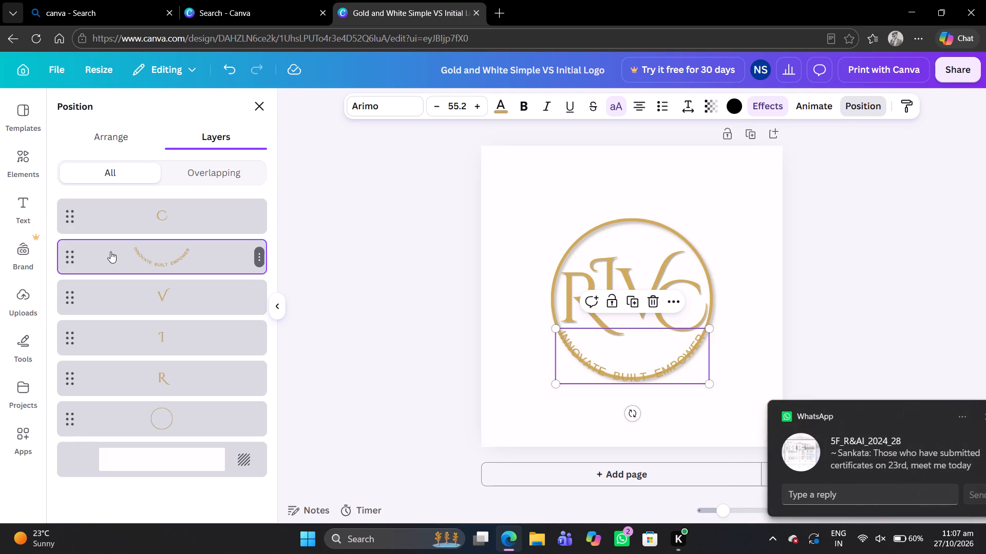
{"action": "left_click", "coordinate": [222, 175]}
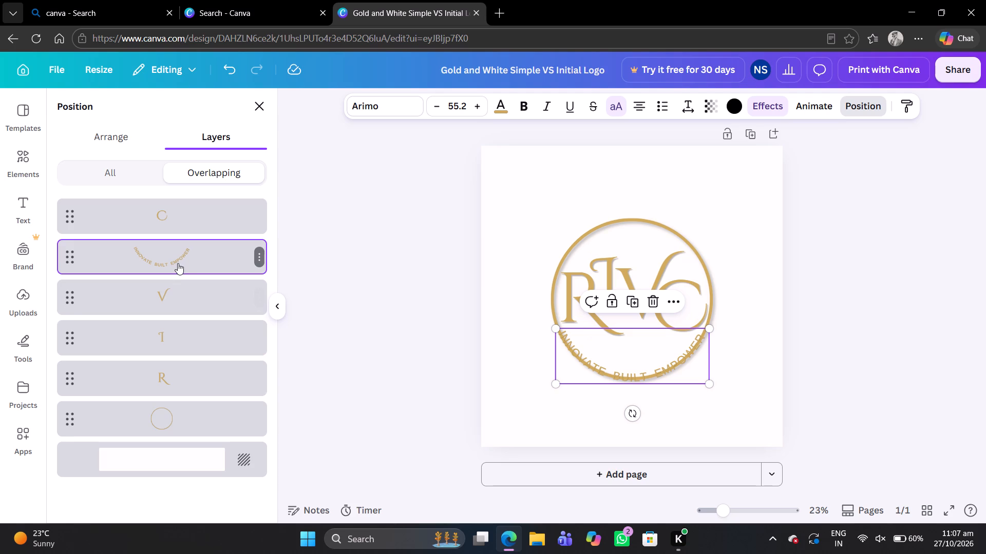
{"action": "left_click", "coordinate": [262, 260]}
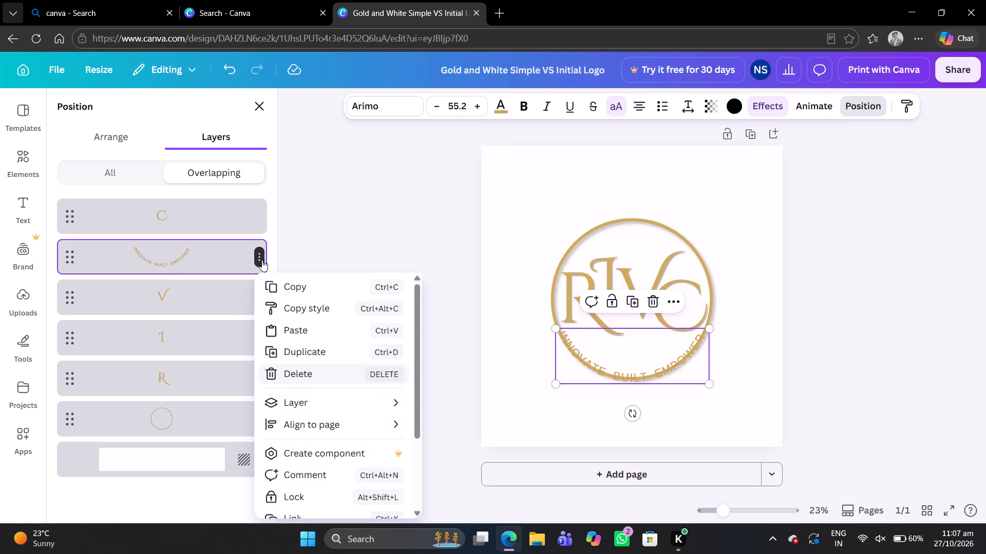
{"action": "scroll", "coordinate": [365, 405], "scroll_direction": "down", "scroll_amount": 2}
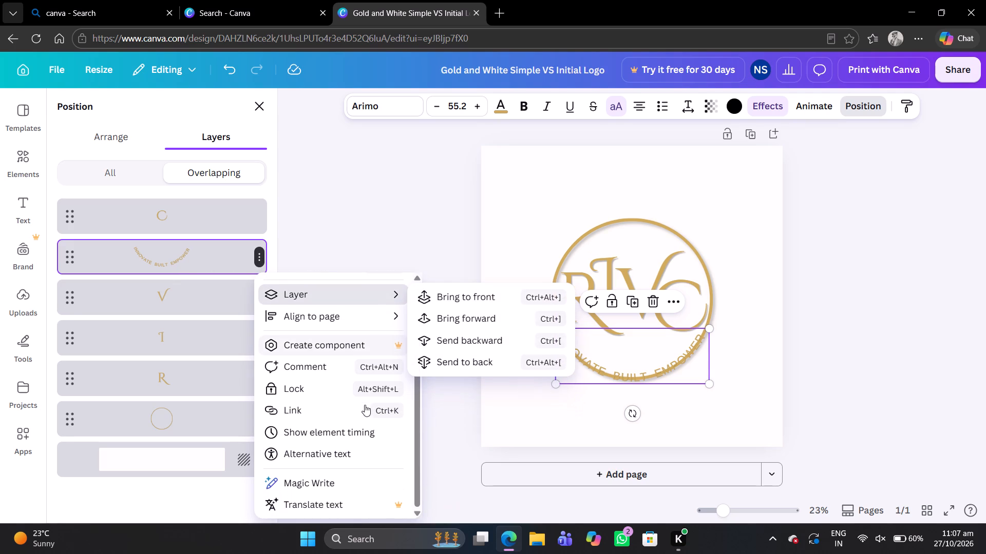
{"action": "scroll", "coordinate": [365, 405], "scroll_direction": "down", "scroll_amount": 1}
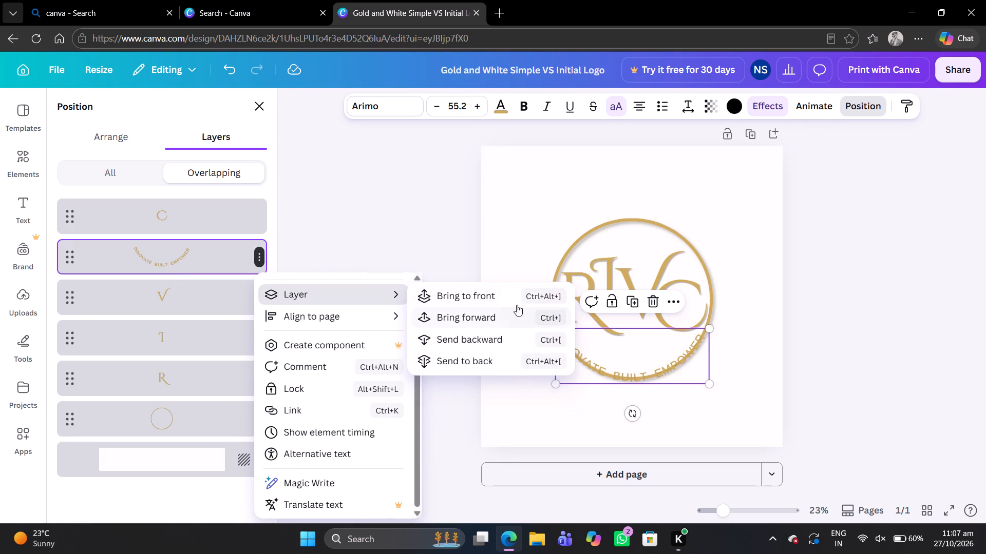
{"action": "left_click", "coordinate": [499, 303]}
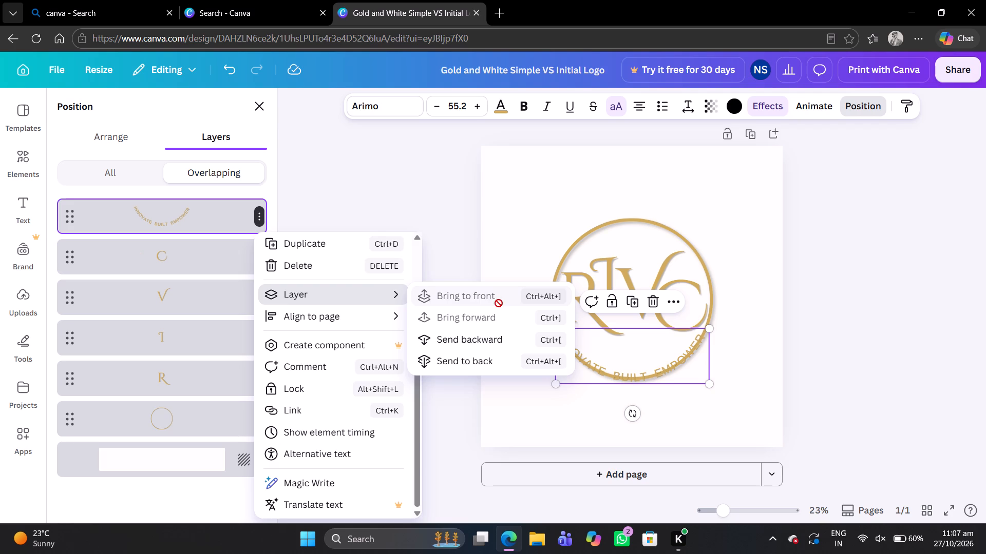
{"action": "left_click", "coordinate": [428, 173]}
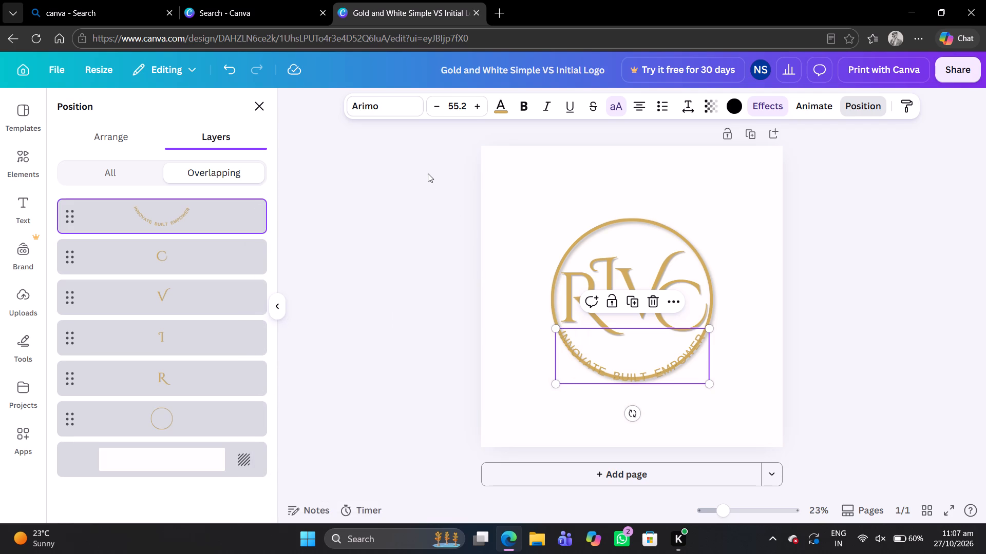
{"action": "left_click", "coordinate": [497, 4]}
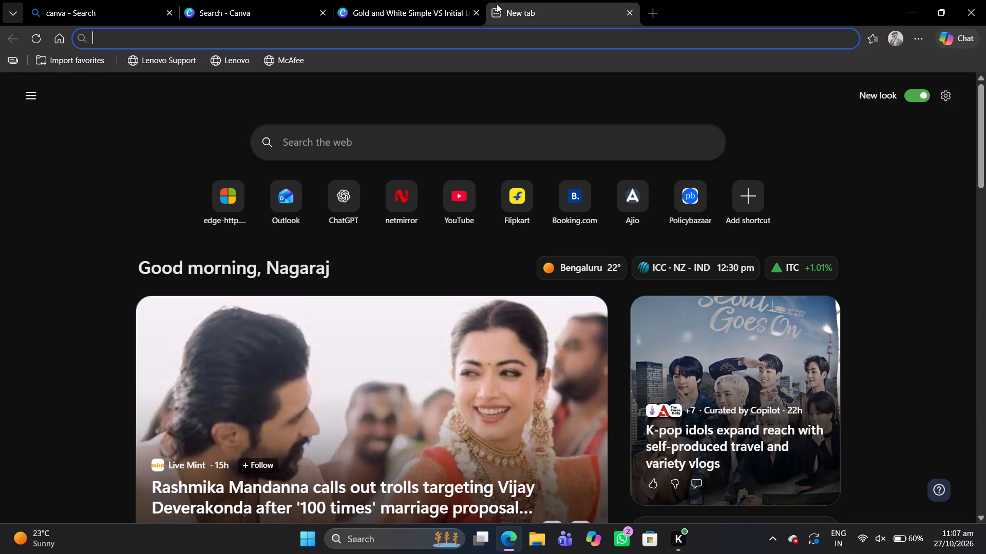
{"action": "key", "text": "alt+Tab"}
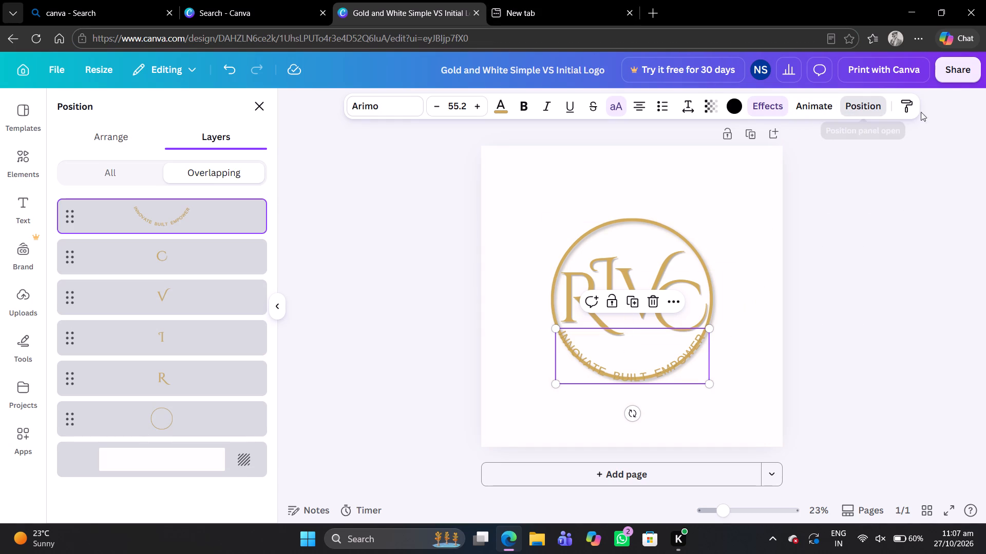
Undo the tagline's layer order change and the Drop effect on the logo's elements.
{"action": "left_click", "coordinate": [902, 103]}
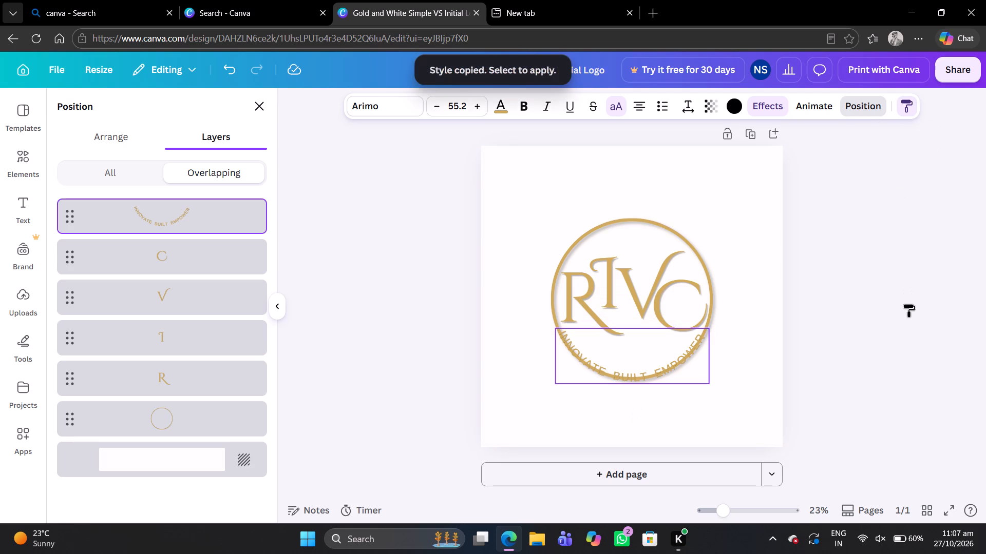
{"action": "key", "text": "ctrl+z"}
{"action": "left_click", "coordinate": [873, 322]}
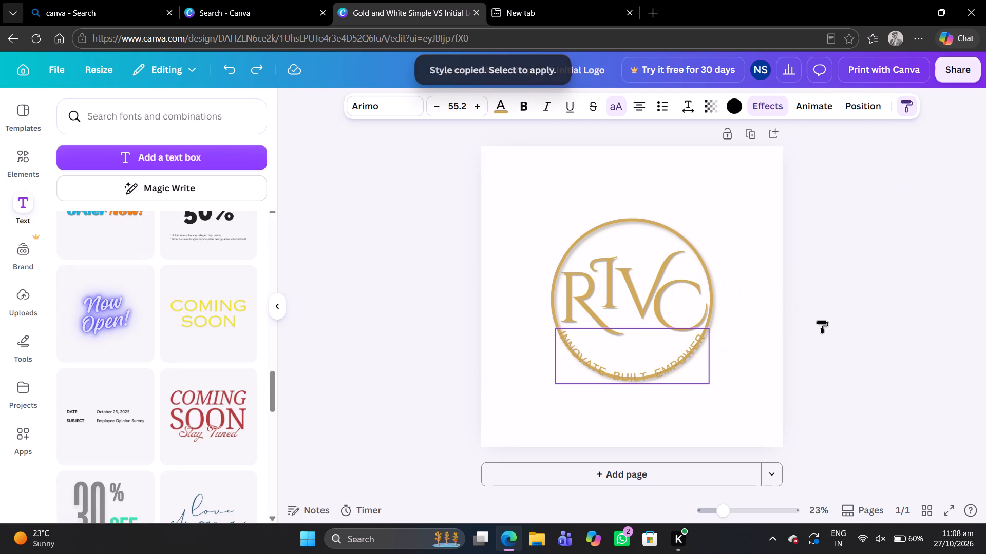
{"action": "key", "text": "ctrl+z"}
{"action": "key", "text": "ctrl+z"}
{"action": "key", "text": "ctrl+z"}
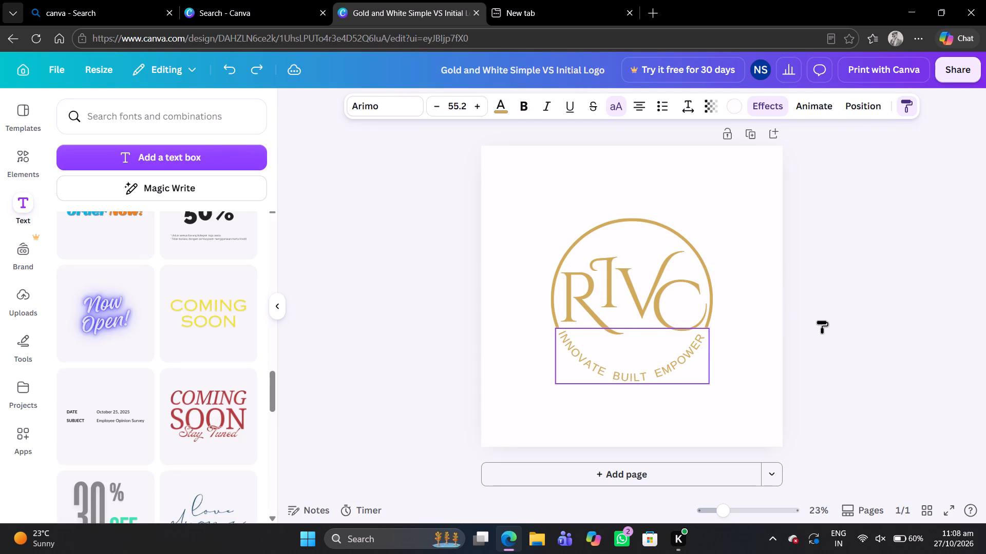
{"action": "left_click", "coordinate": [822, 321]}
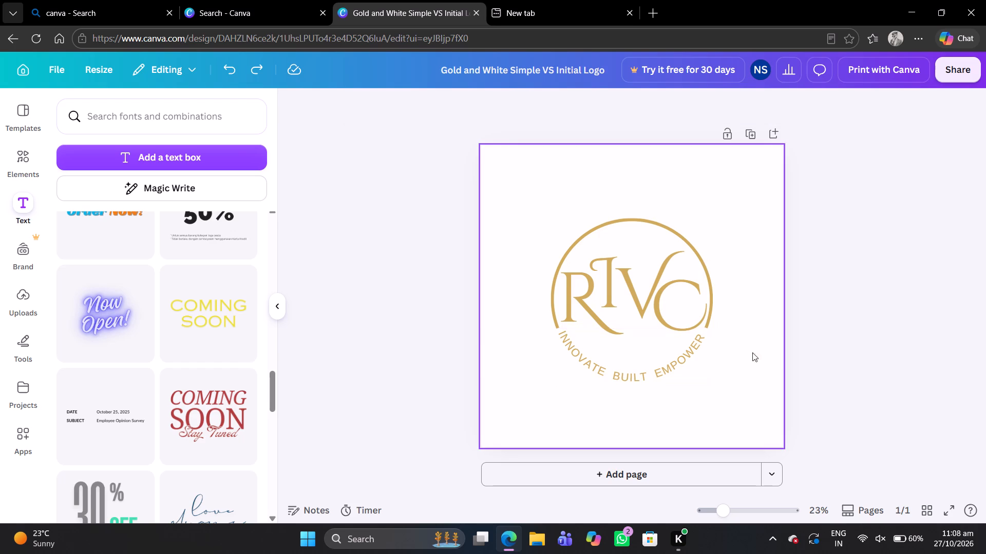
Examine the tagline and the individual letters R, V and C as separate elements.
{"action": "left_click", "coordinate": [576, 349]}
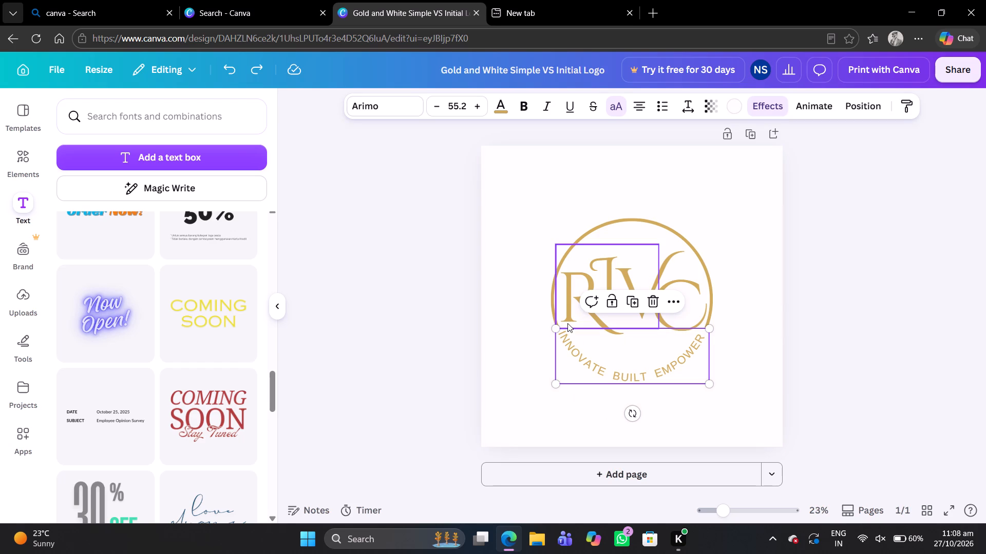
{"action": "left_click", "coordinate": [567, 323], "text": "ctrl"}
{"action": "left_click", "coordinate": [604, 281], "text": "ctrl"}
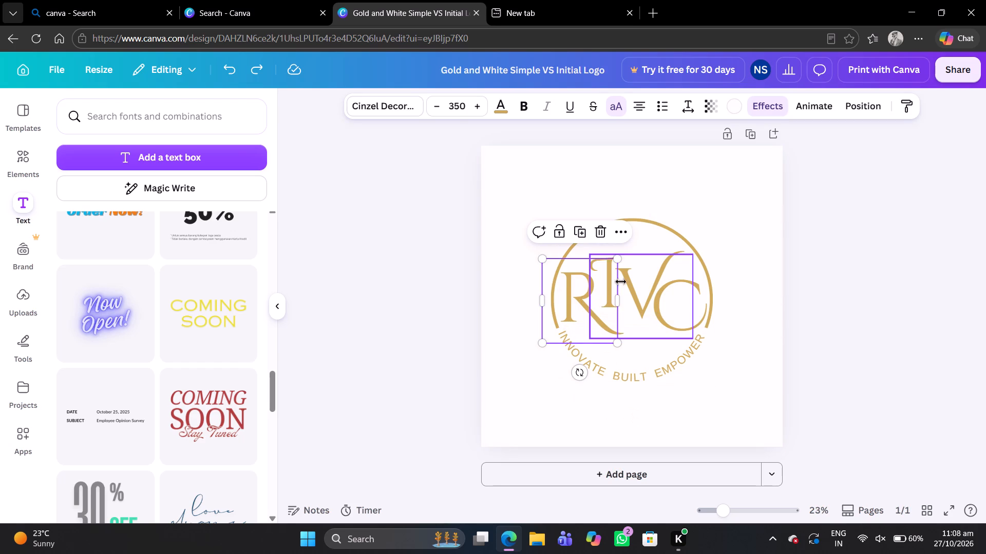
{"action": "left_click", "coordinate": [637, 286], "text": "ctrl"}
{"action": "left_click", "coordinate": [683, 303], "text": "ctrl"}
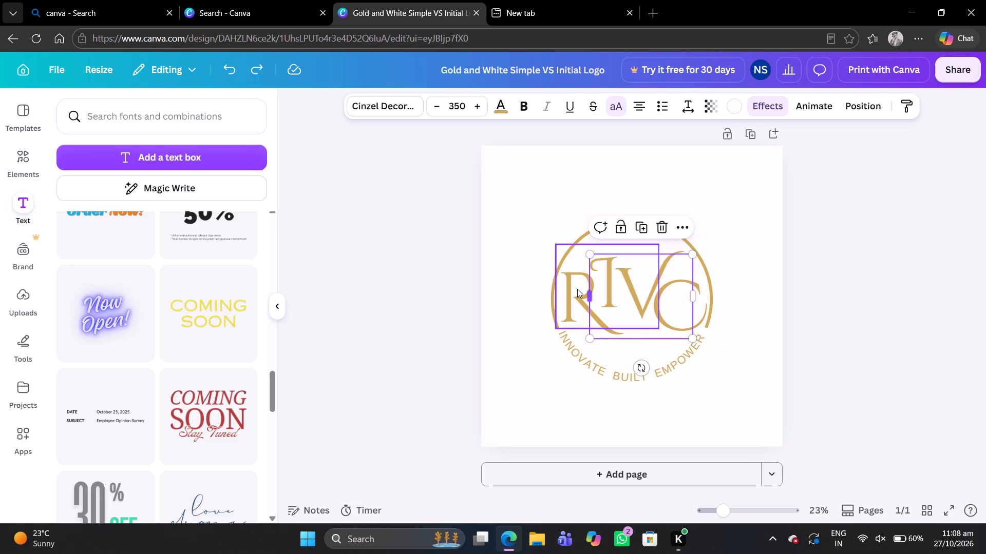
{"action": "left_click", "coordinate": [701, 309], "text": "ctrl"}
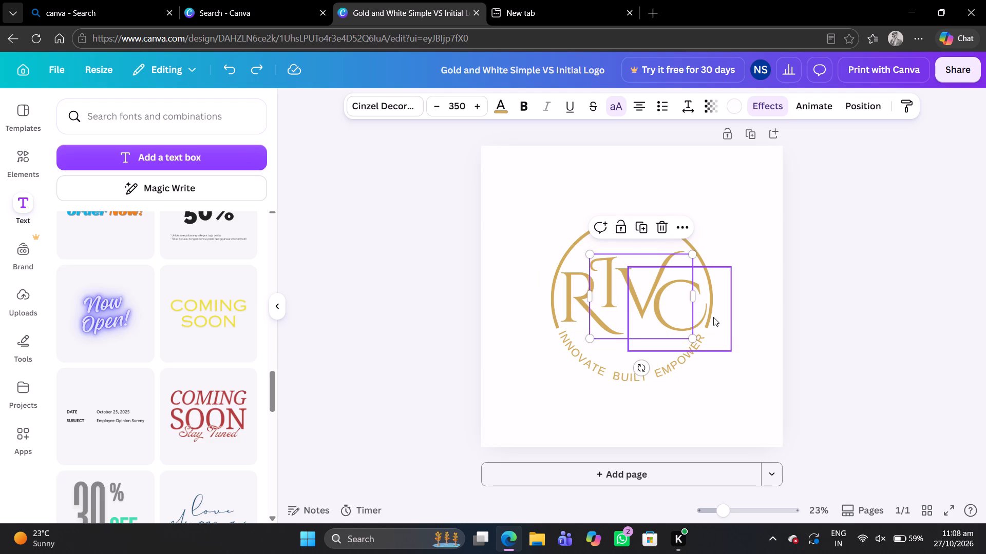
{"action": "left_click", "coordinate": [714, 319]}
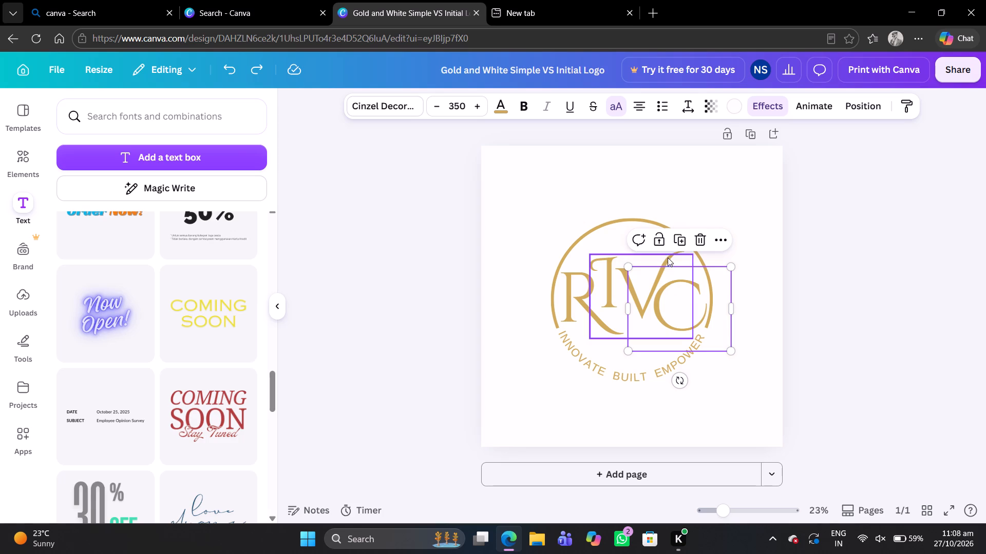
{"action": "left_click", "coordinate": [671, 255], "text": "ctrl"}
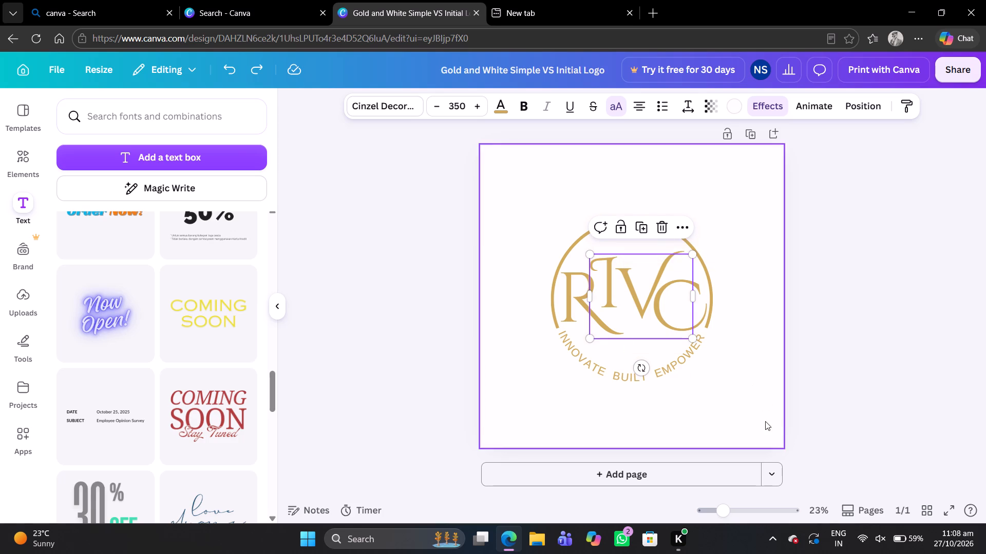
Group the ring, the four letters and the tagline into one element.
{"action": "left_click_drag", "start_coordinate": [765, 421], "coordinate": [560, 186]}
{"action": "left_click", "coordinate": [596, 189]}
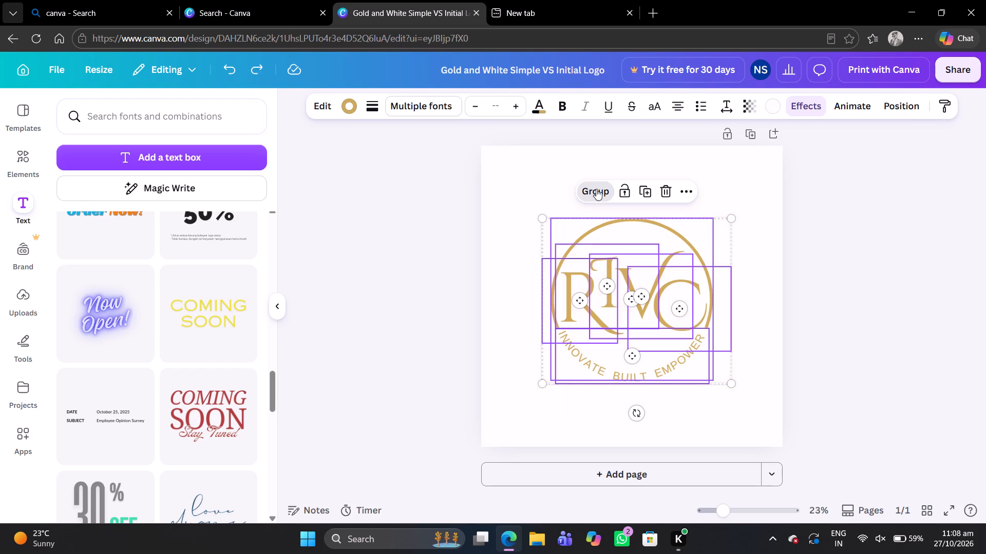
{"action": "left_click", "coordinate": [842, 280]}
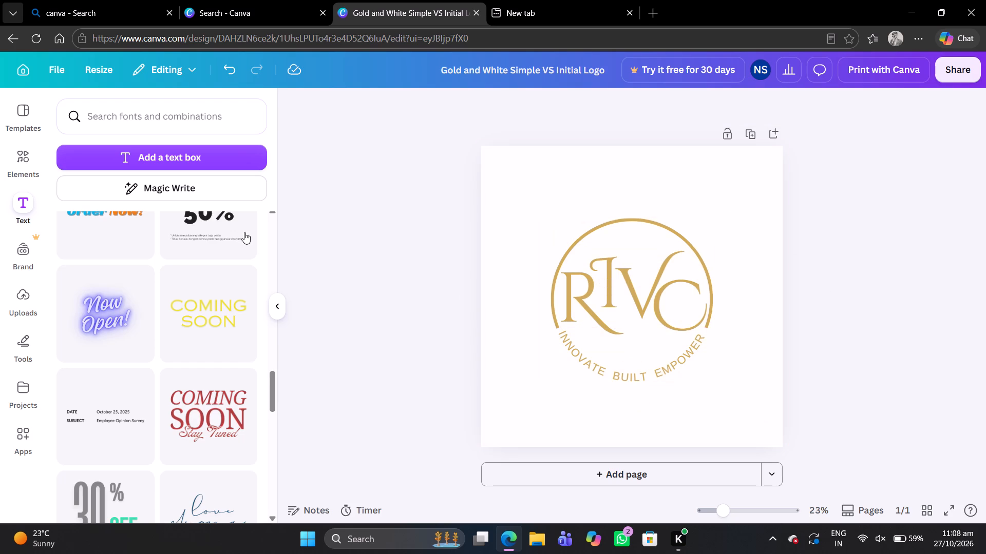
Examine the grouped logo's animation options and its position in the layer order.
{"action": "left_click", "coordinate": [666, 328]}
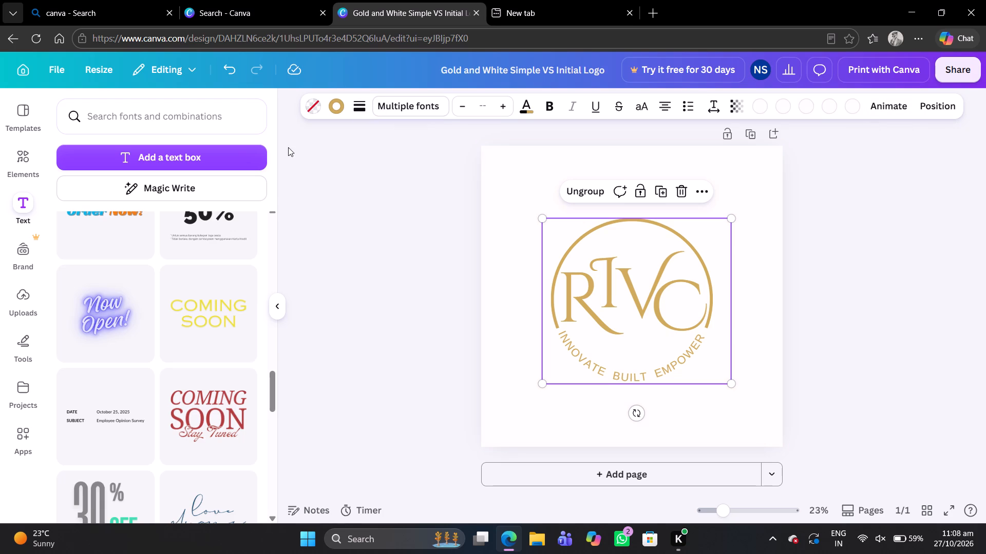
{"action": "scroll", "coordinate": [193, 275], "scroll_direction": "up", "scroll_amount": 20}
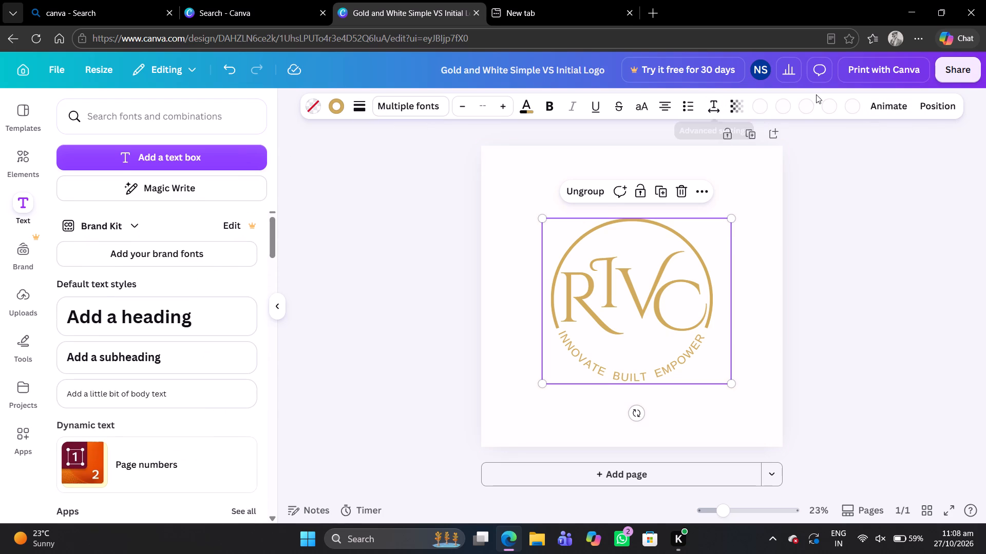
{"action": "left_click", "coordinate": [881, 106]}
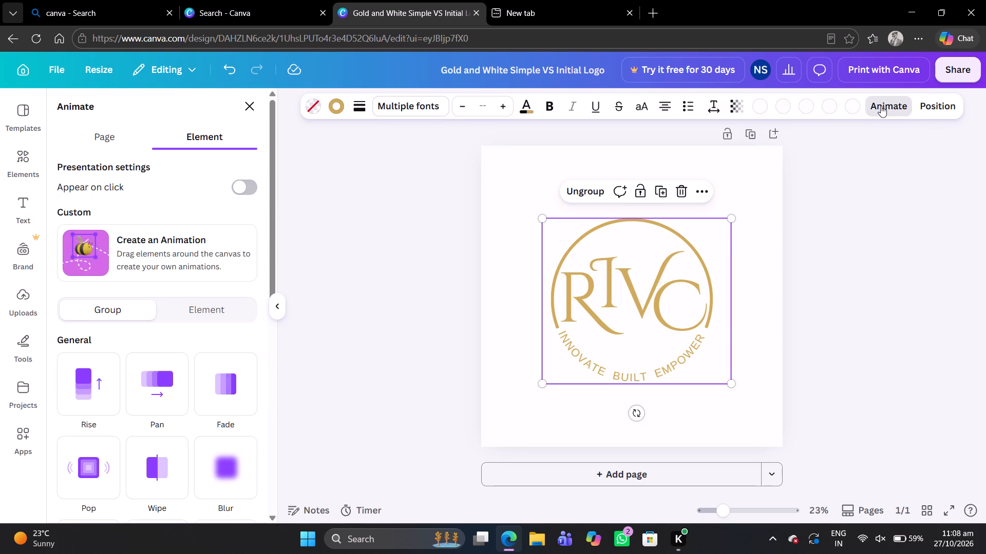
{"action": "left_click", "coordinate": [941, 113]}
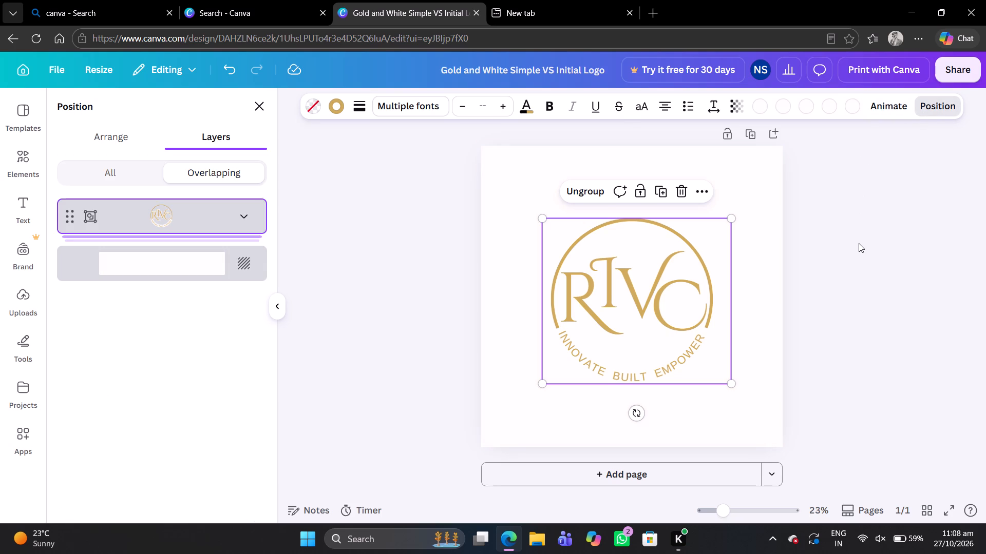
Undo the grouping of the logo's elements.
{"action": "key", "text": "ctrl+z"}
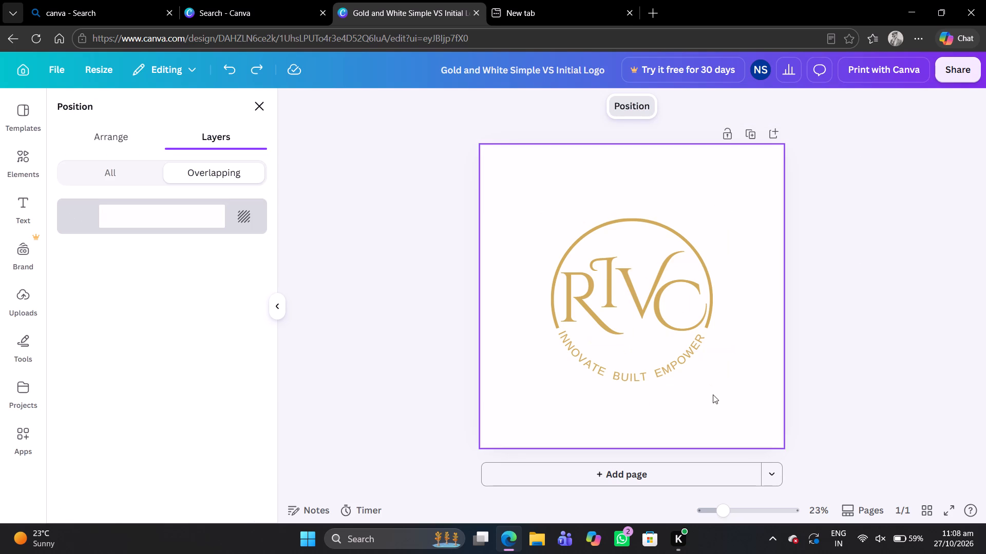
Replace the letter I's Outline effect with the Drop shadow effect at its default settings.
{"action": "scroll", "coordinate": [640, 341], "scroll_direction": "left", "scroll_amount": 2}
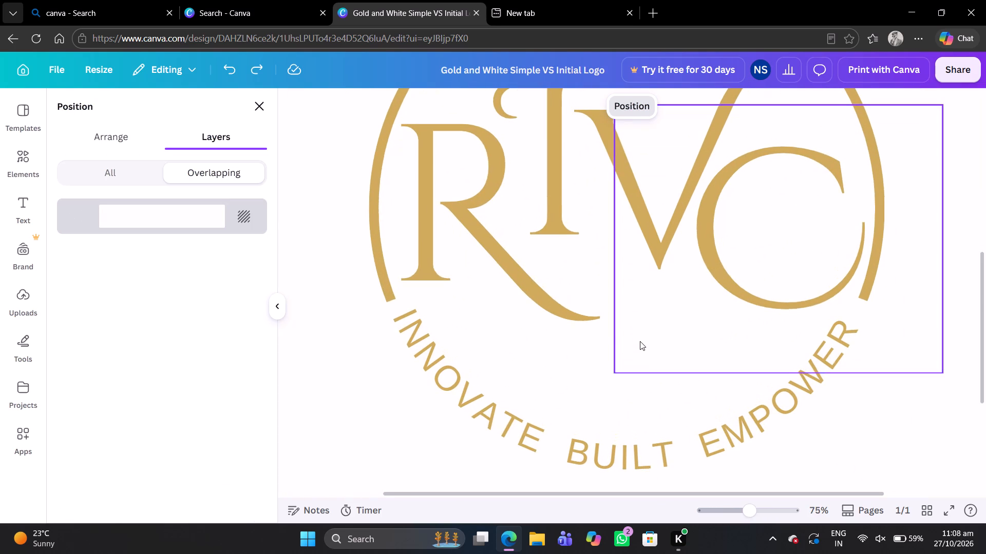
{"action": "left_click", "coordinate": [427, 254]}
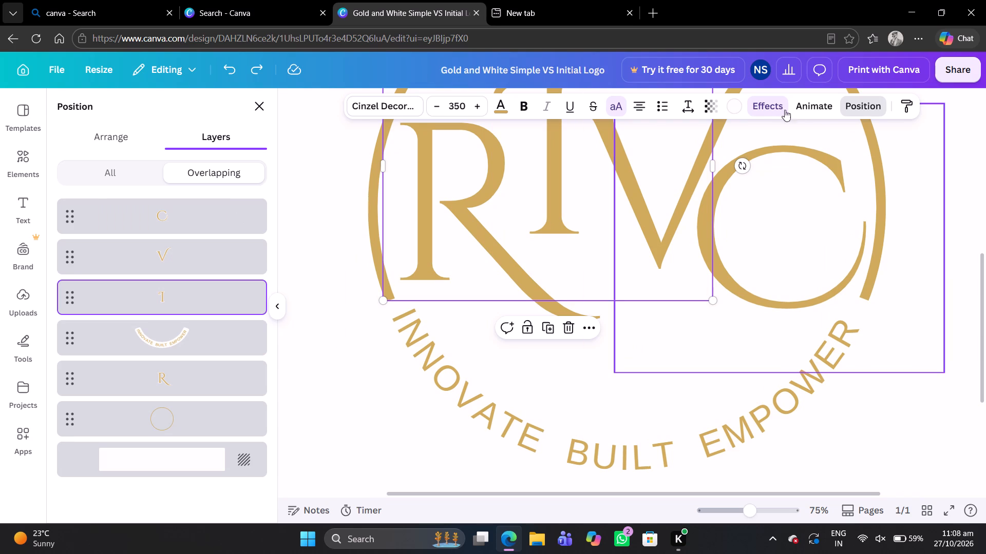
{"action": "left_click", "coordinate": [777, 109]}
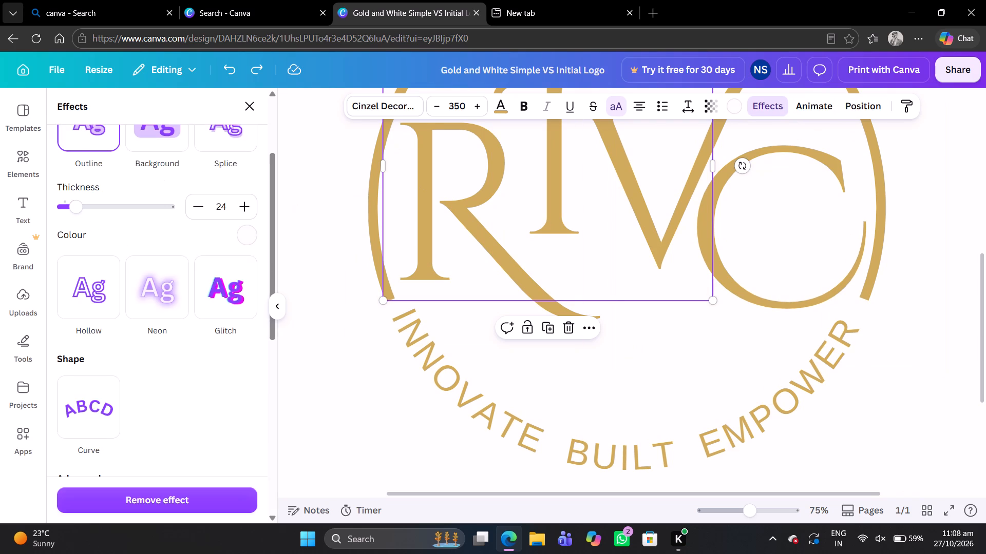
{"action": "scroll", "coordinate": [83, 215], "scroll_direction": "up", "scroll_amount": 3}
{"action": "left_click", "coordinate": [93, 136]}
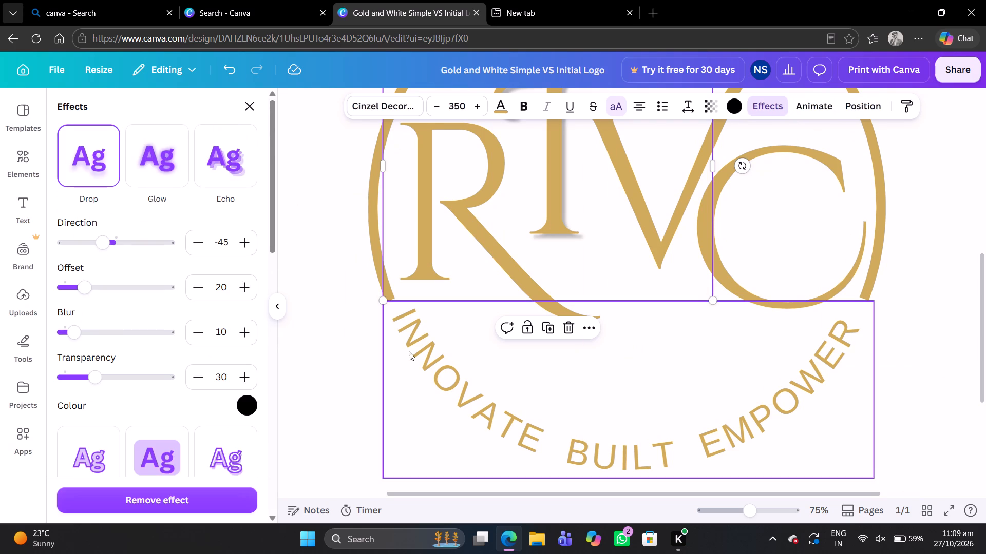
Replace the letter V's Outline effect with the Drop shadow effect at its default settings.
{"action": "left_click", "coordinate": [497, 312]}
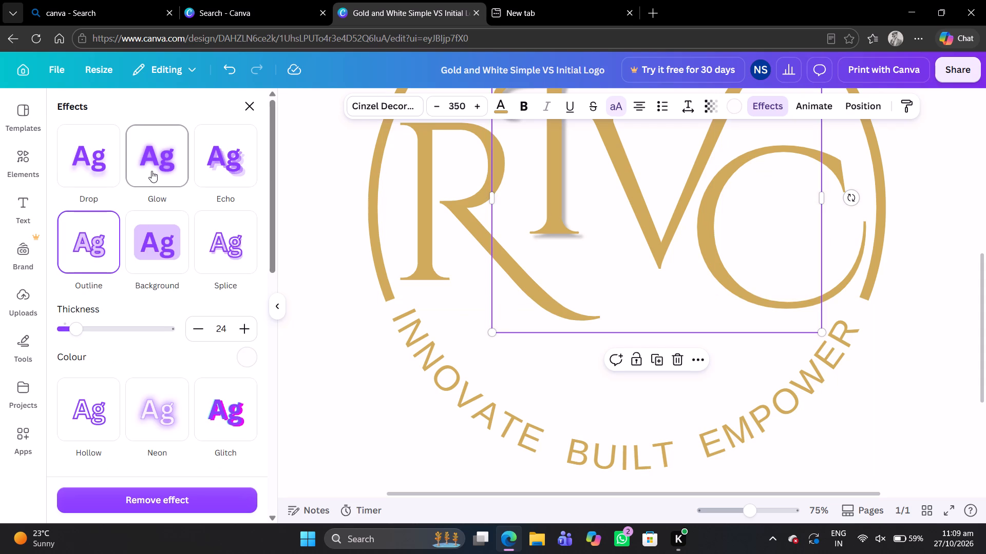
{"action": "left_click", "coordinate": [88, 166]}
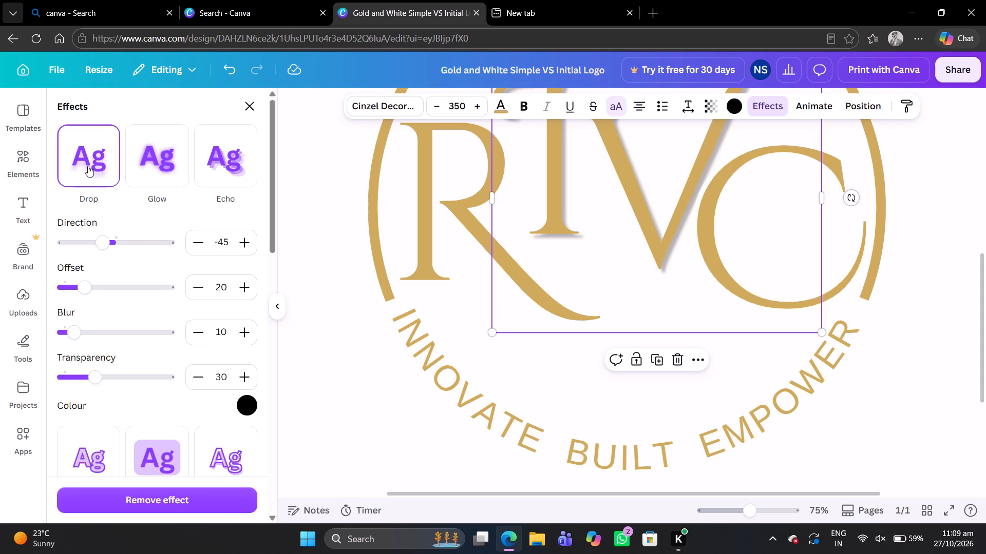
{"action": "left_click", "coordinate": [318, 385]}
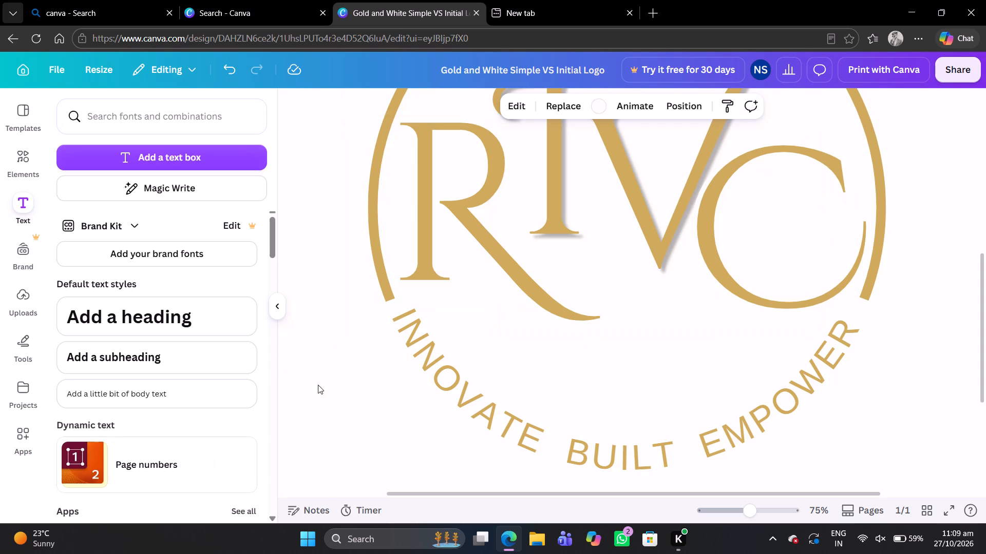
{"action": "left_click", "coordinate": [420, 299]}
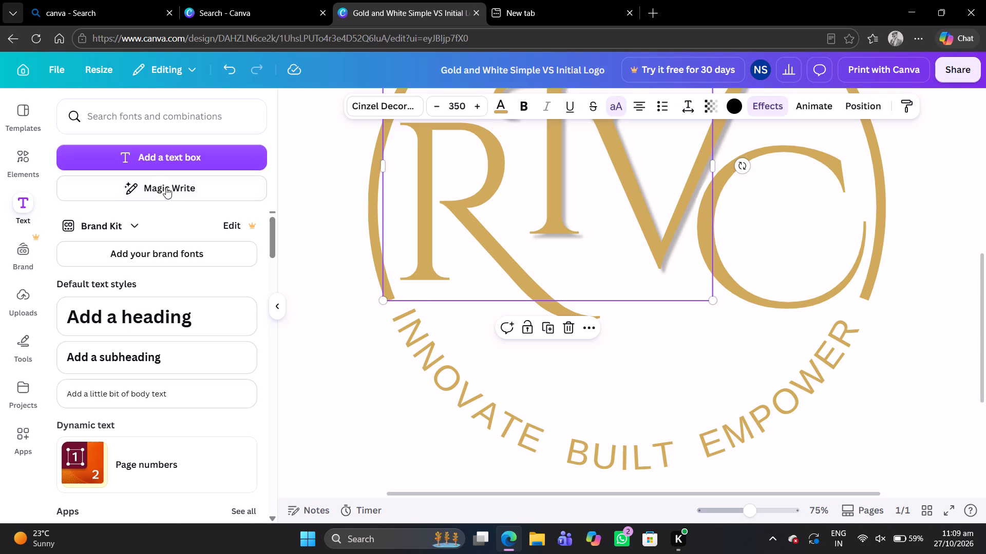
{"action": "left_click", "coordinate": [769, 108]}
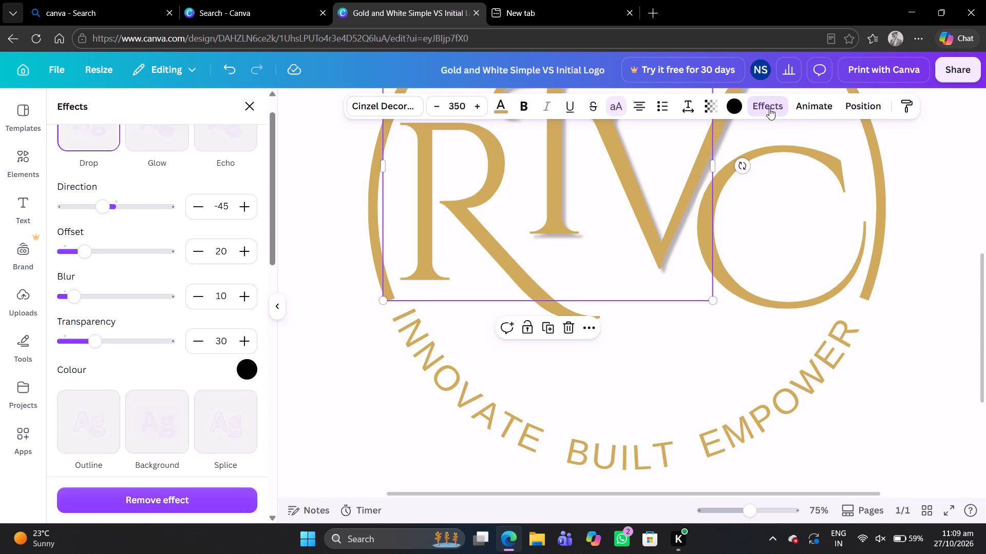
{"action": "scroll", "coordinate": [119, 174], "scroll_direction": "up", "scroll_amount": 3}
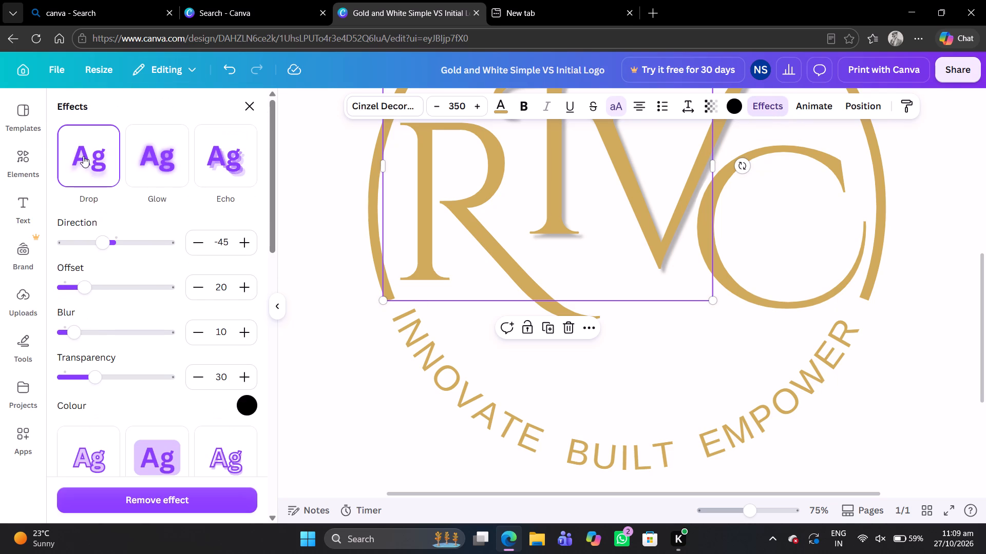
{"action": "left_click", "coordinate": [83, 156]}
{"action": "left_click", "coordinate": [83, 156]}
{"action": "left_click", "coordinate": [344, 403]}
Replace the letter R's Outline effect with the Drop shadow effect at its default settings.
{"action": "left_click", "coordinate": [351, 149]}
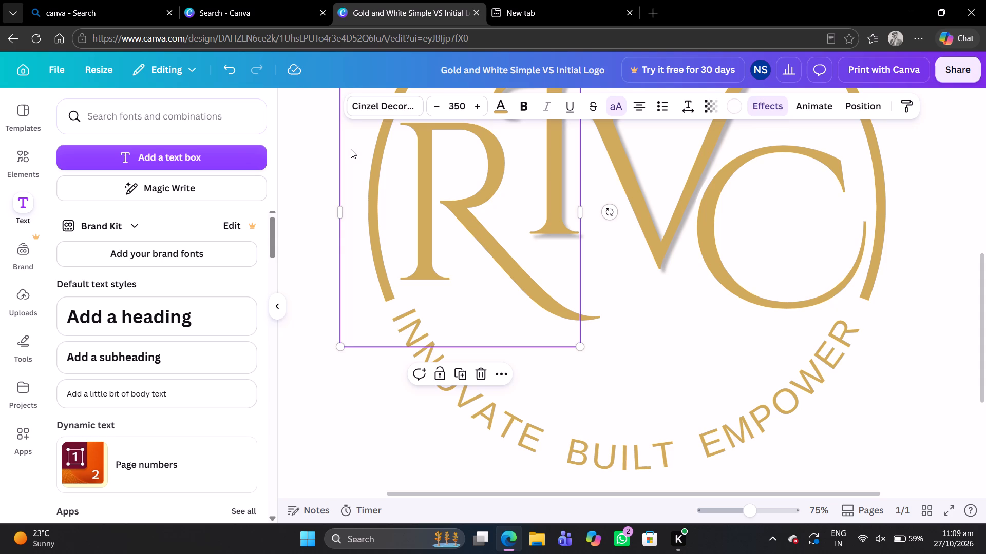
{"action": "left_click", "coordinate": [763, 110]}
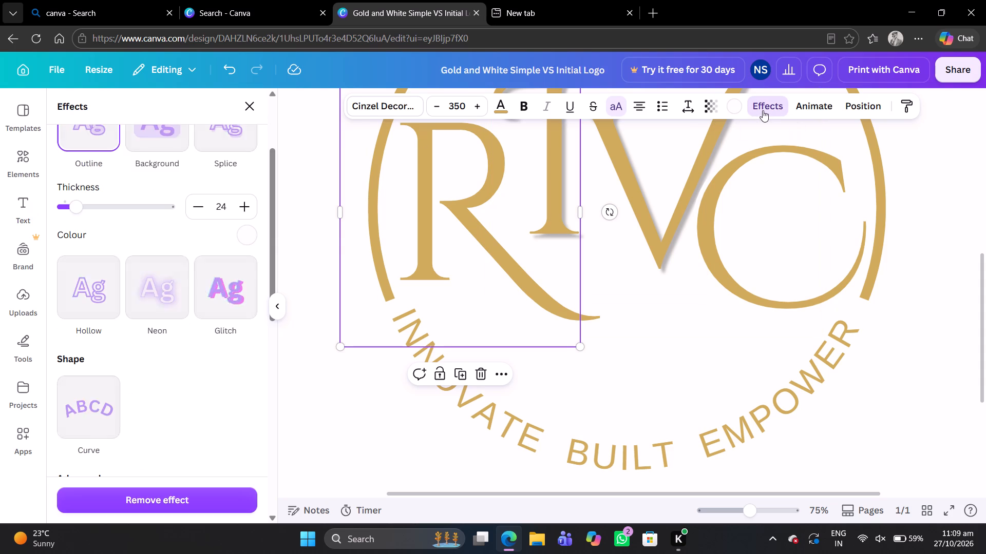
{"action": "scroll", "coordinate": [170, 194], "scroll_direction": "up", "scroll_amount": 3}
{"action": "left_click", "coordinate": [106, 180]}
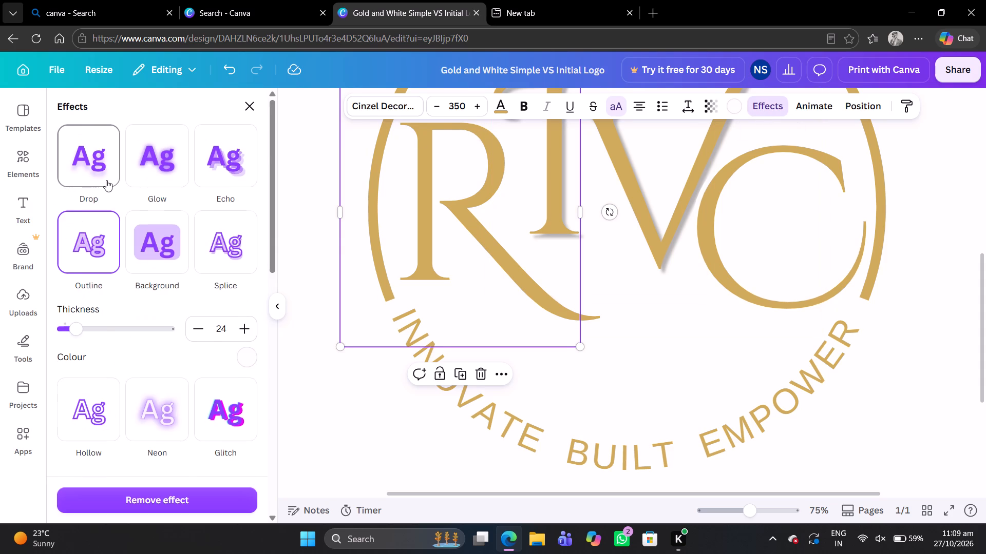
{"action": "left_click", "coordinate": [346, 451]}
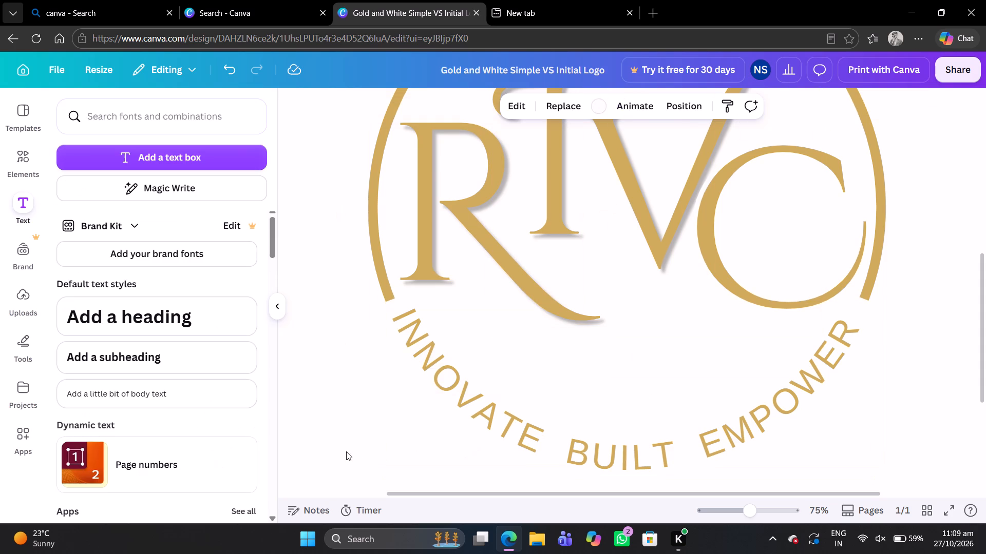
Replace the letter C's Outline effect with the Drop shadow effect at its default settings.
{"action": "left_click", "coordinate": [803, 301]}
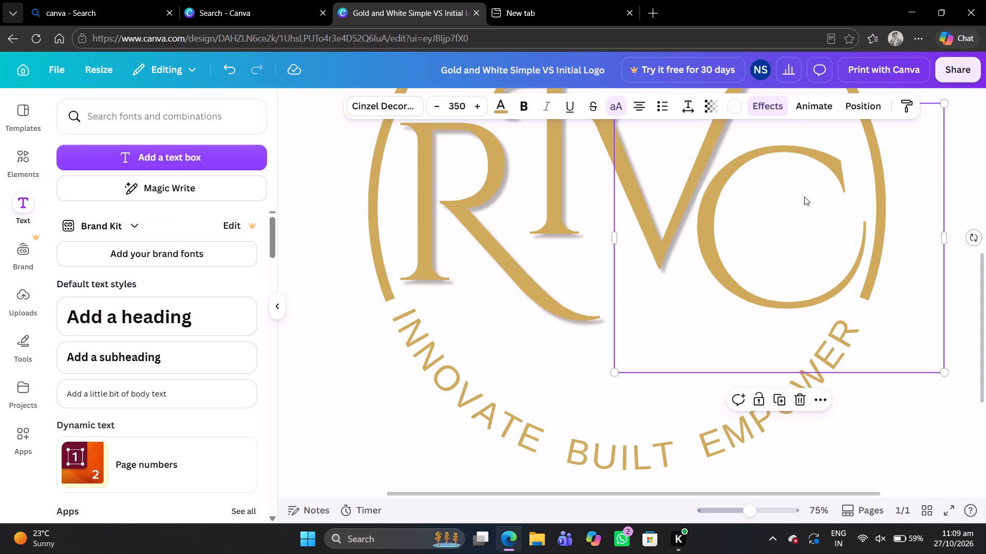
{"action": "left_click", "coordinate": [774, 105]}
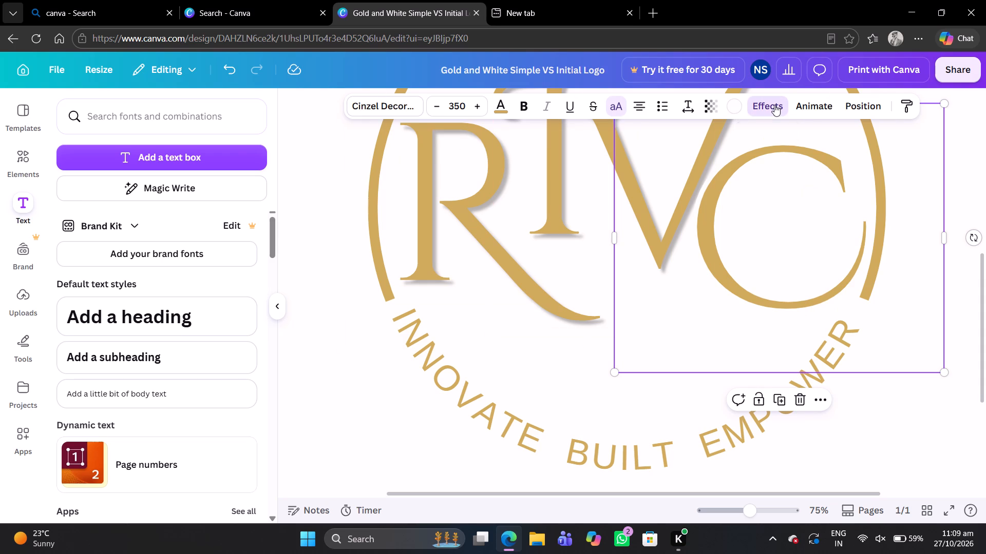
{"action": "scroll", "coordinate": [92, 199], "scroll_direction": "up", "scroll_amount": 2}
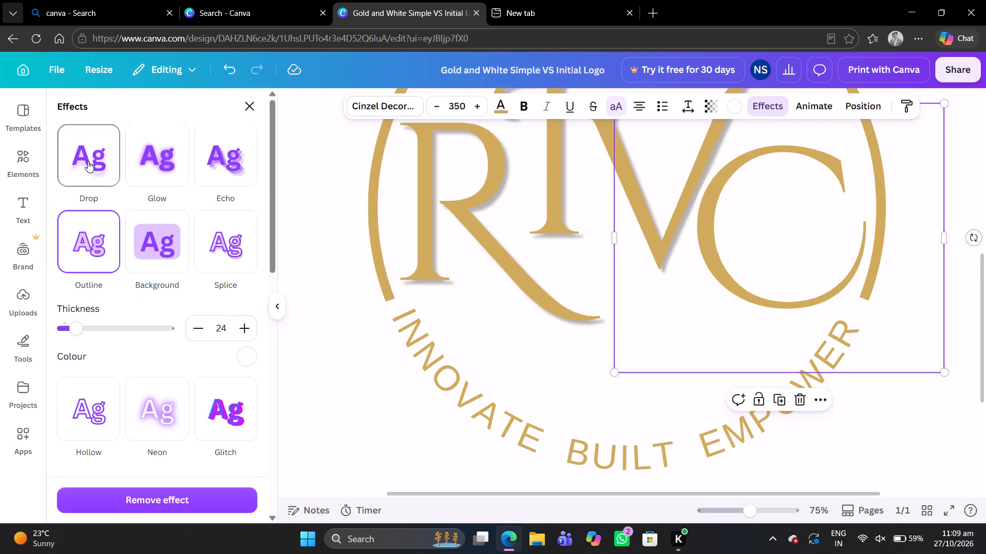
{"action": "left_click", "coordinate": [88, 161]}
{"action": "left_click", "coordinate": [325, 451]}
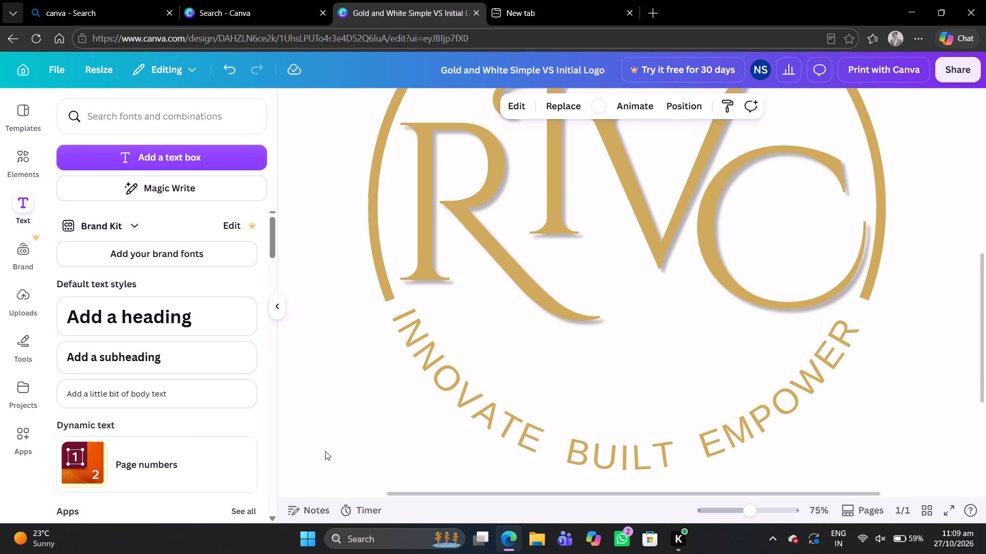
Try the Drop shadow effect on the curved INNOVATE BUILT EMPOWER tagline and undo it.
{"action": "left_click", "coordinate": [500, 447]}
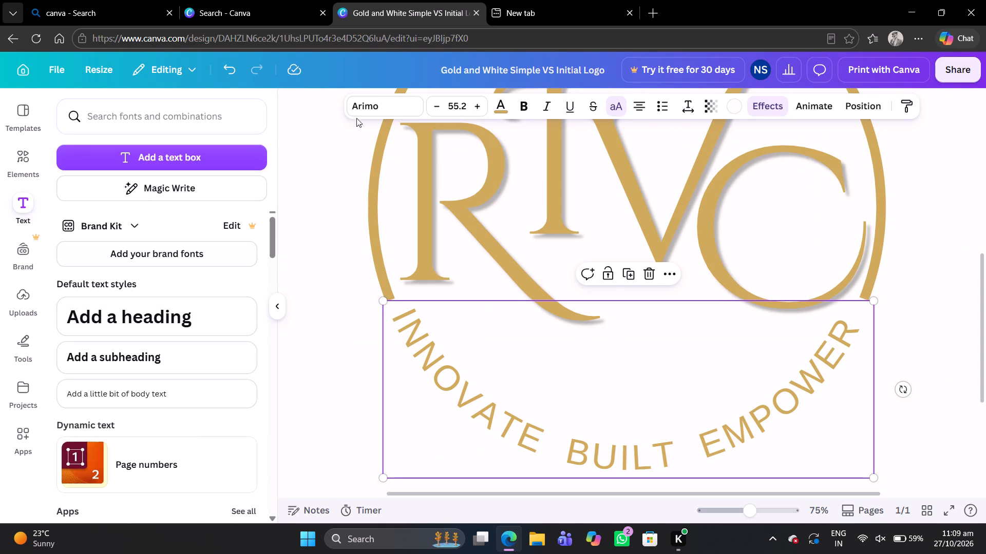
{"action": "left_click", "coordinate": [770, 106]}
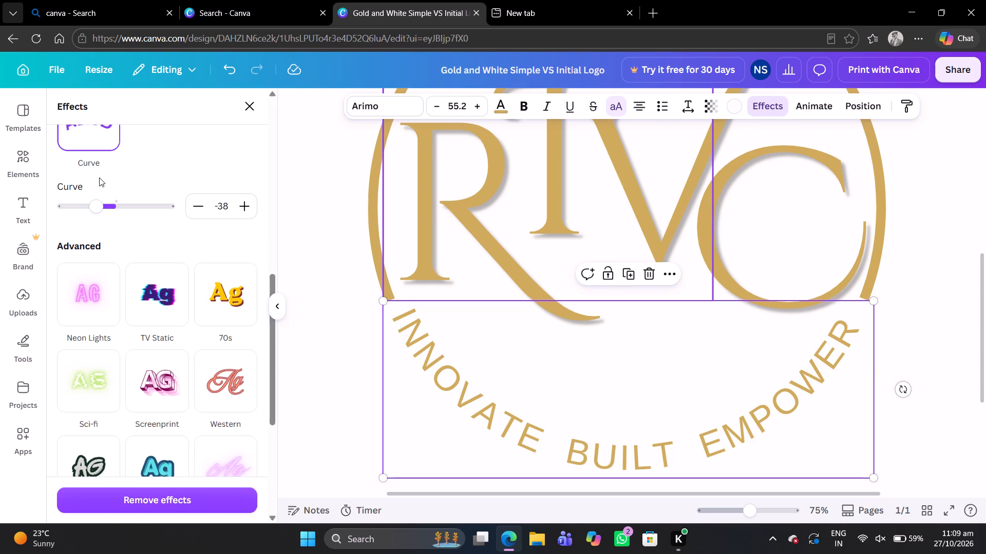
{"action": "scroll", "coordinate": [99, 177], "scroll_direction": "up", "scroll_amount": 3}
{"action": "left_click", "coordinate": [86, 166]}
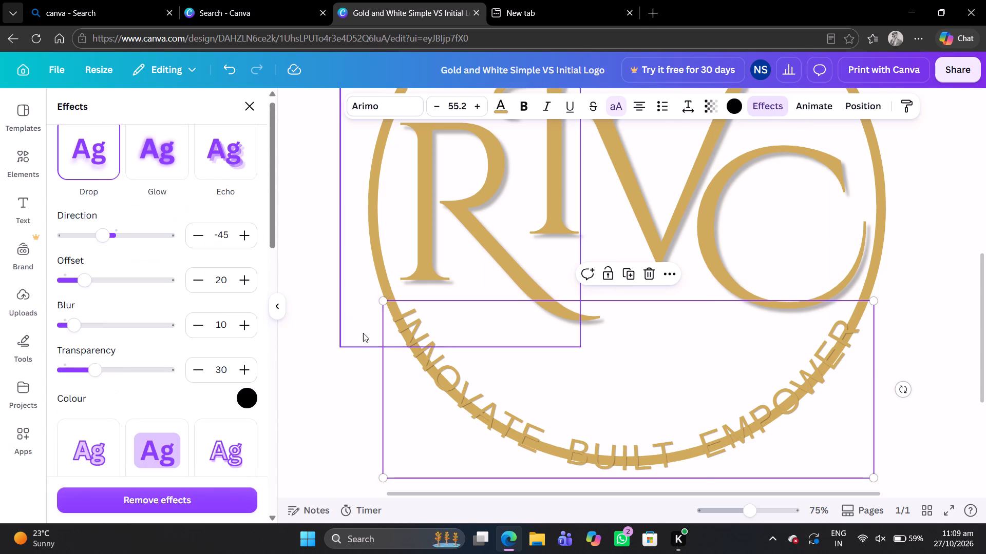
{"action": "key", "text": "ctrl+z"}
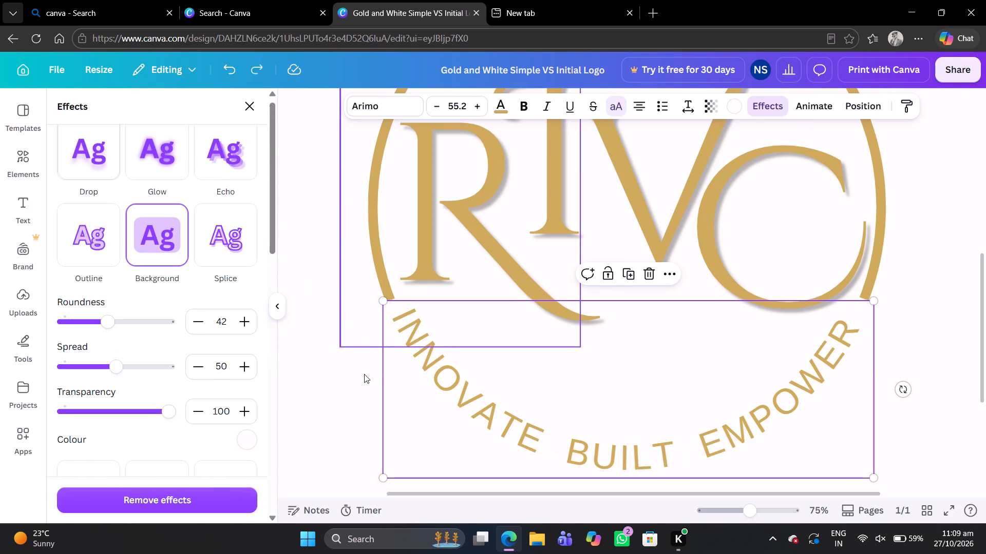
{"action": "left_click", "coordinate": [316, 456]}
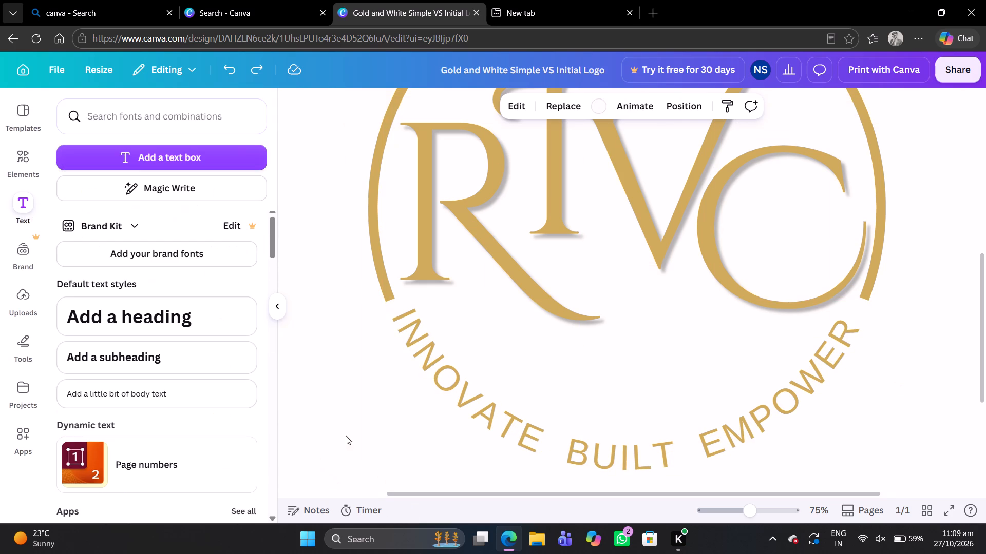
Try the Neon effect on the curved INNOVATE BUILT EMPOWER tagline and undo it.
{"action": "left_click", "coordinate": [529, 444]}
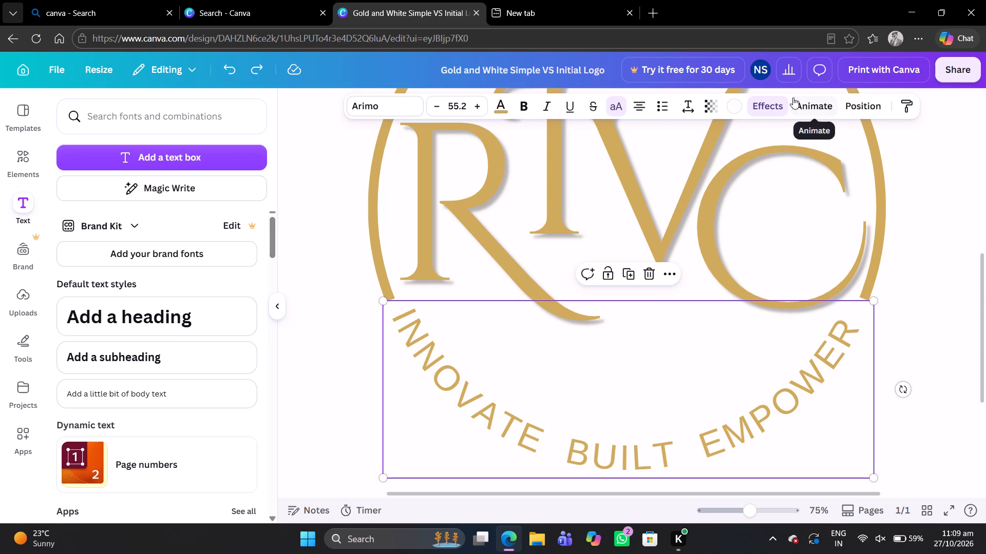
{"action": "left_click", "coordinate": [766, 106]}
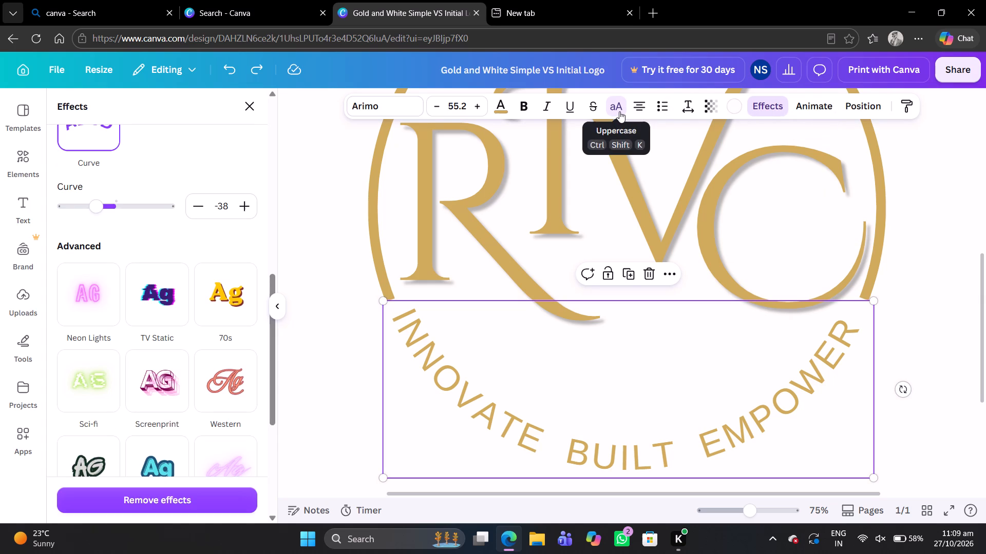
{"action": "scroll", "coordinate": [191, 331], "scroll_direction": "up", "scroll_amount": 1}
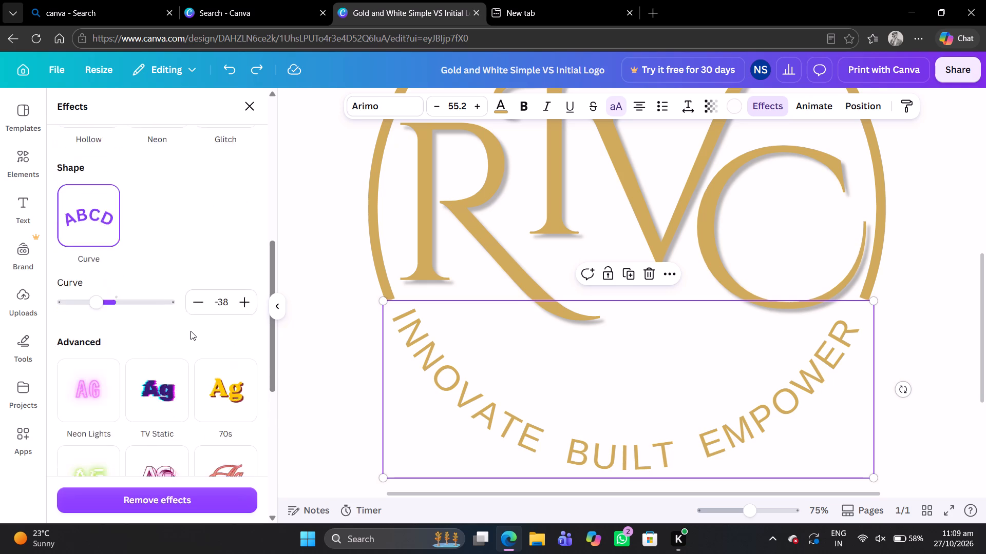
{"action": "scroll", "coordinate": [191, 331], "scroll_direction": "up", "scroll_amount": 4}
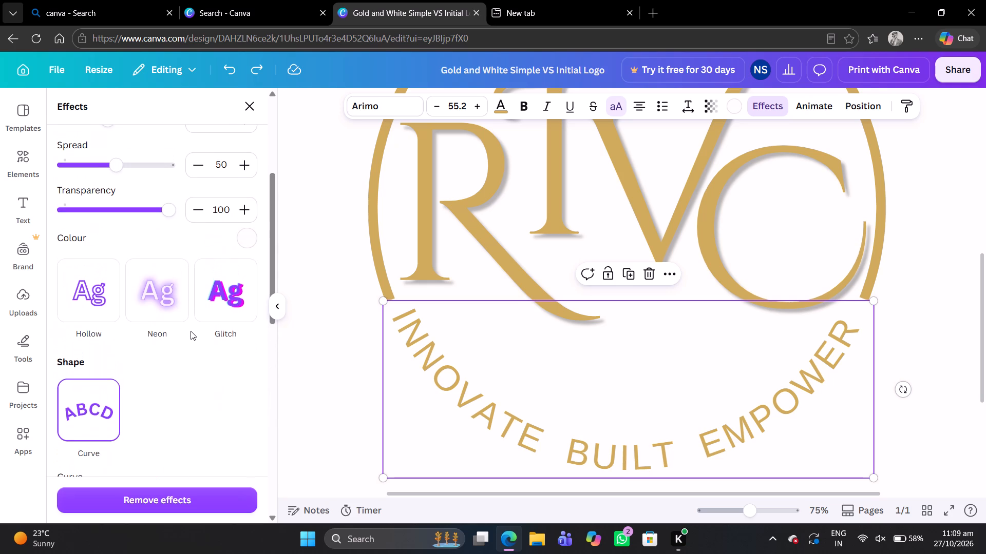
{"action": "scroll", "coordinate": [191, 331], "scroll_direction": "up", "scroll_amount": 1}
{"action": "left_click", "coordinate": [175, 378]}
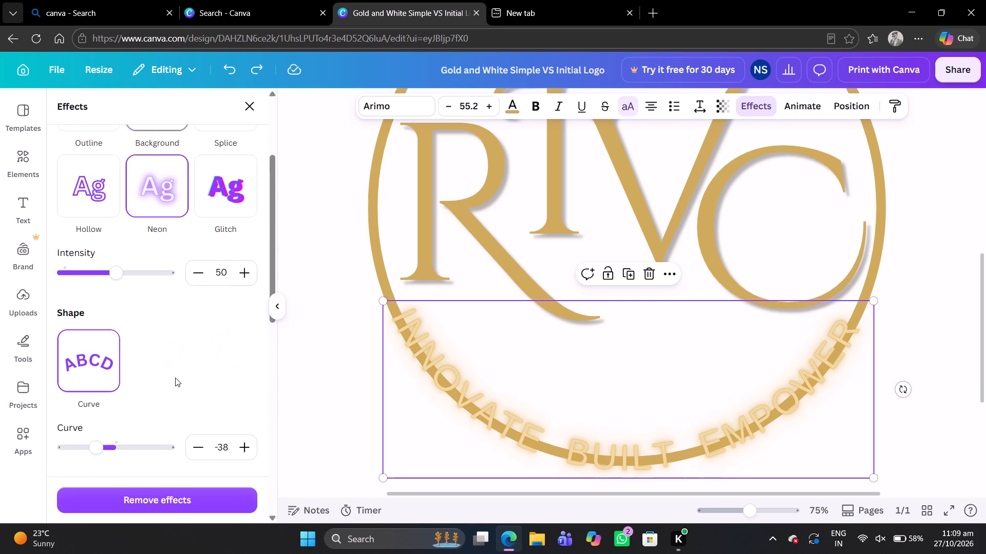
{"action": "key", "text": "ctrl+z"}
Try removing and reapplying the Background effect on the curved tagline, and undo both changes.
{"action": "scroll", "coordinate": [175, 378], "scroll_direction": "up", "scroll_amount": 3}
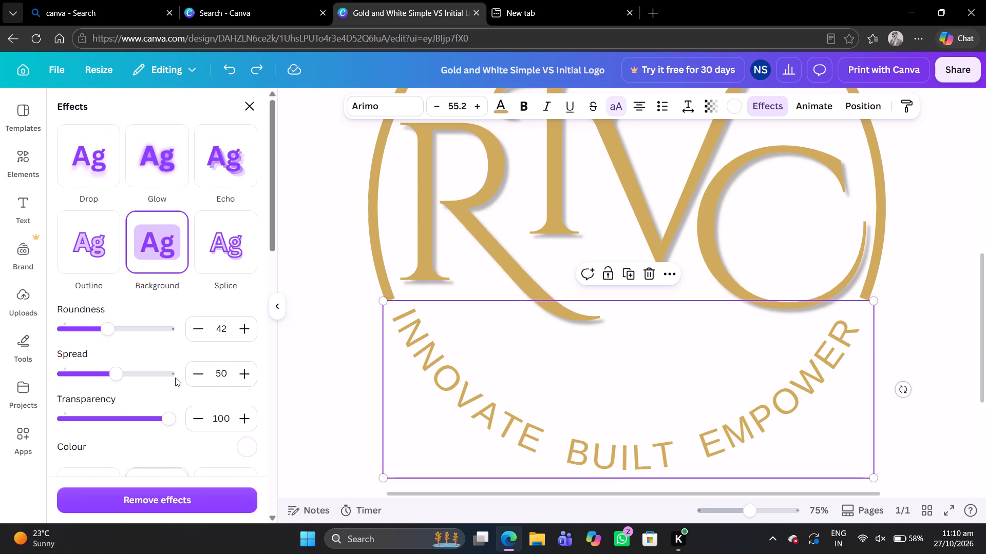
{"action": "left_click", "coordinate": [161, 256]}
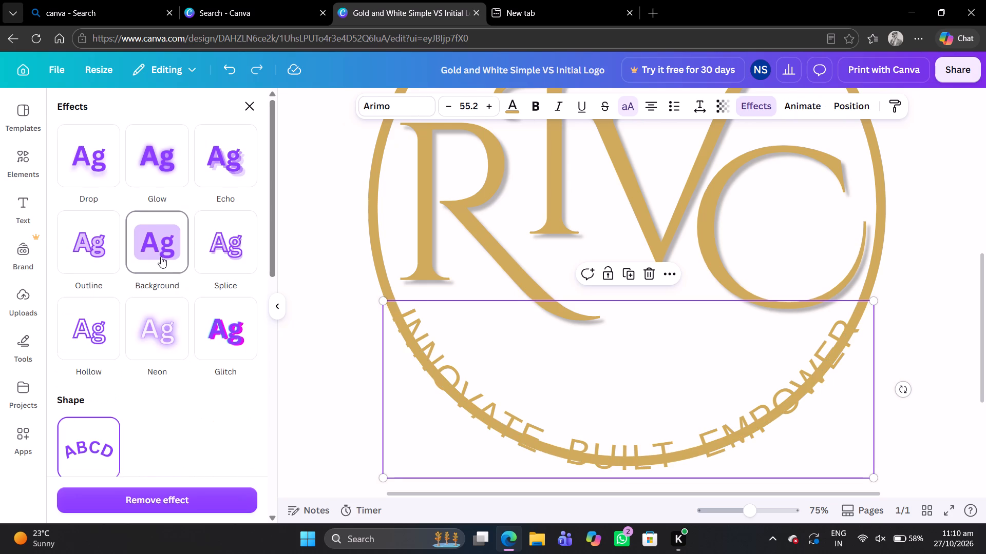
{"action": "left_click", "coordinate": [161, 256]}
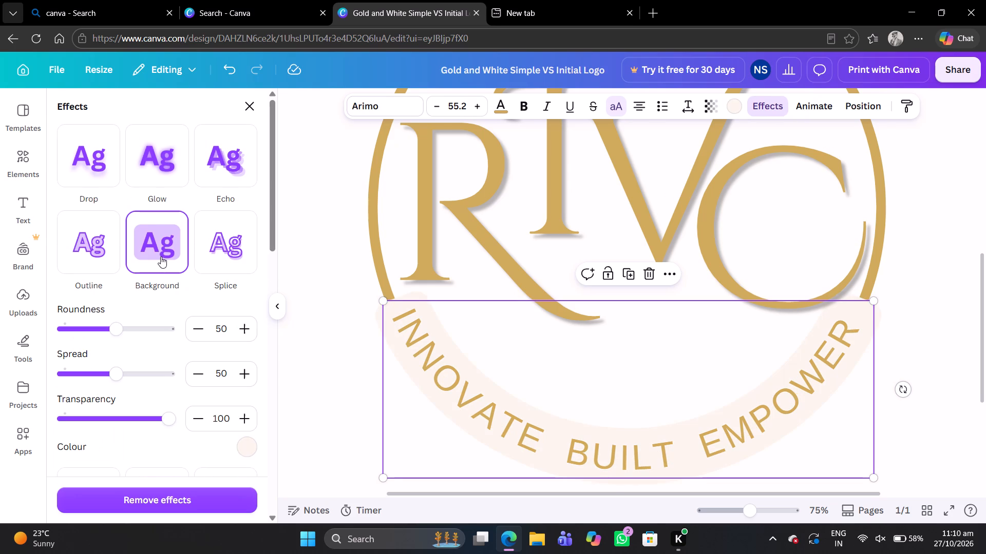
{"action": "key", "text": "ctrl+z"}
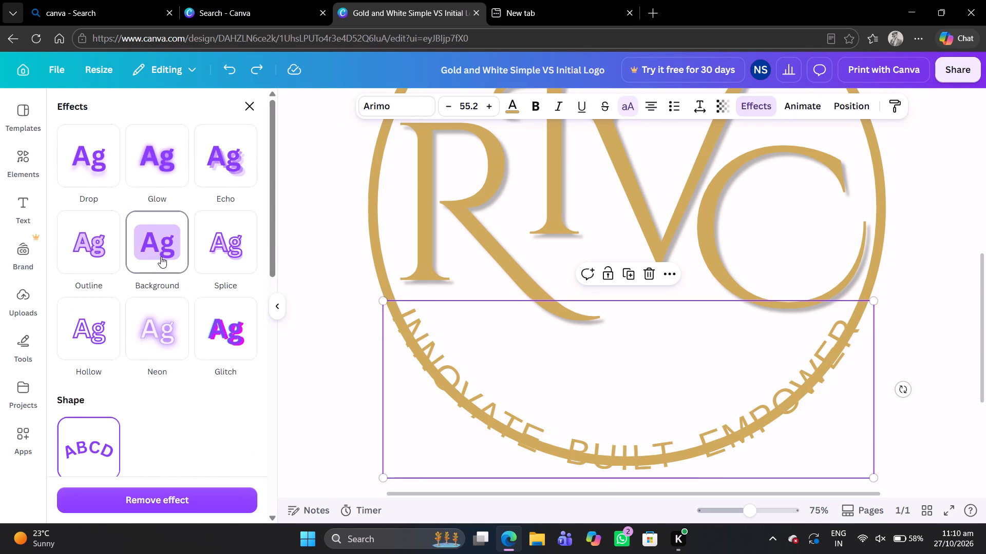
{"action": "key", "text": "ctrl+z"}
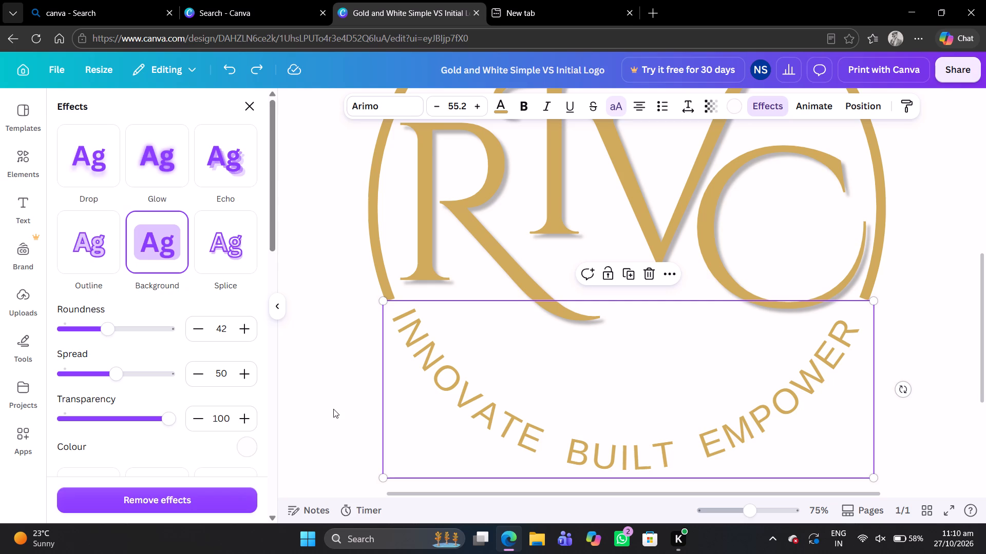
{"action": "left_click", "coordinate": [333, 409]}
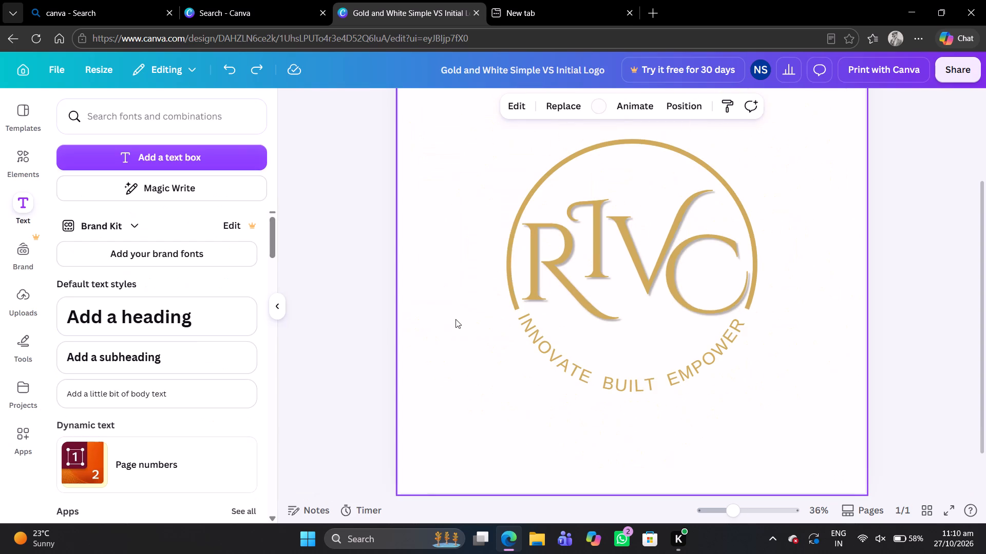
Apply the Drop shadow effect at its default settings to the gold circular ring around the RIVC letters.
{"action": "left_click", "coordinate": [817, 438]}
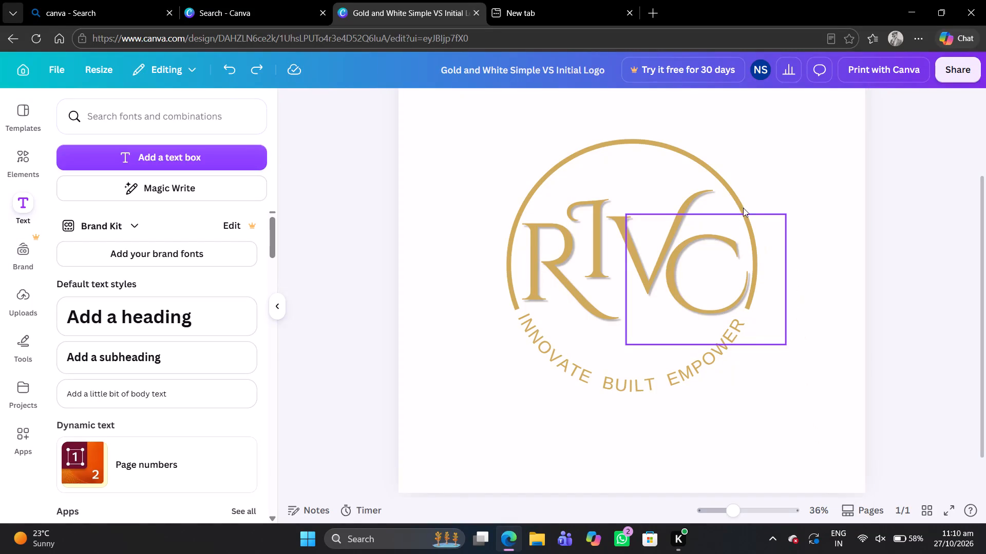
{"action": "left_click", "coordinate": [701, 167]}
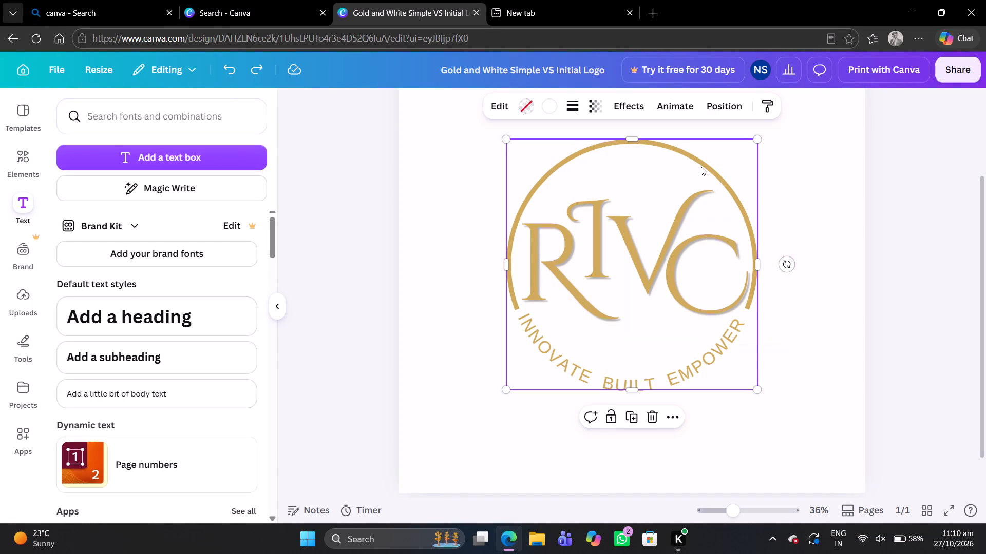
{"action": "left_click", "coordinate": [701, 167]}
{"action": "left_click", "coordinate": [806, 103]}
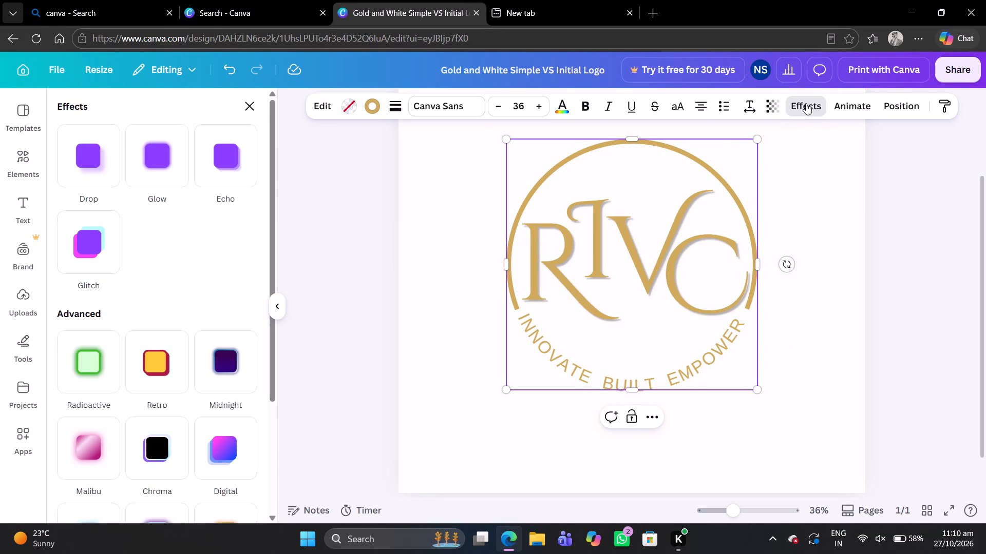
{"action": "left_click", "coordinate": [80, 152]}
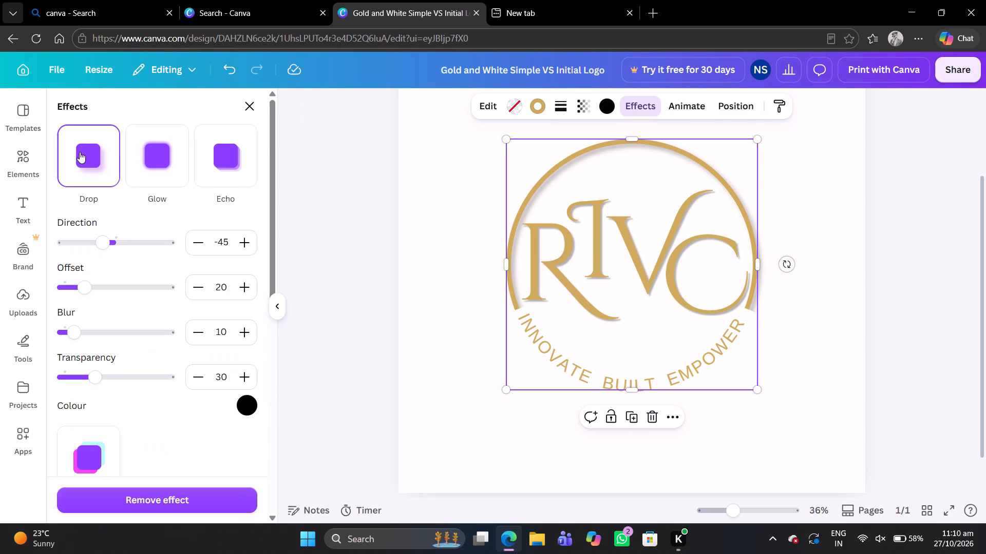
{"action": "left_click", "coordinate": [455, 426]}
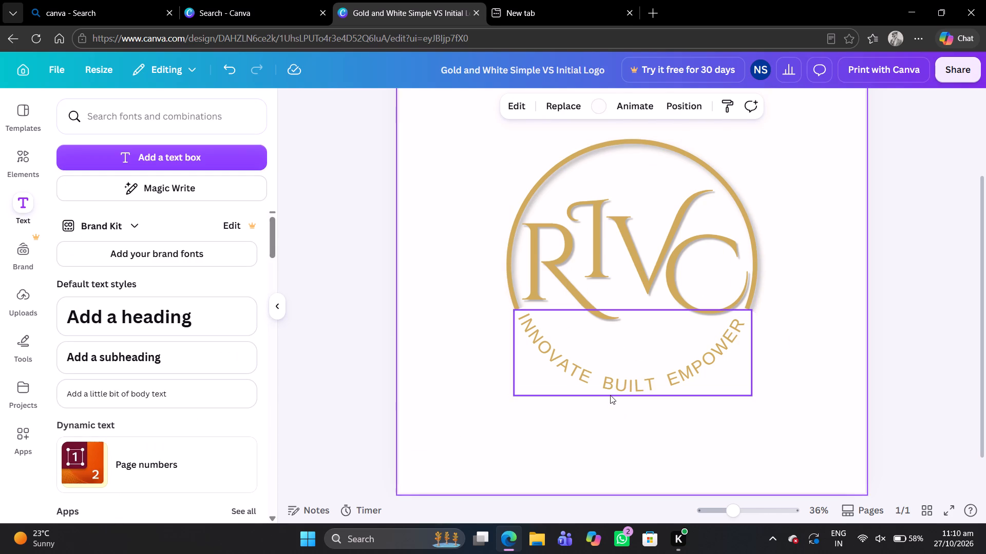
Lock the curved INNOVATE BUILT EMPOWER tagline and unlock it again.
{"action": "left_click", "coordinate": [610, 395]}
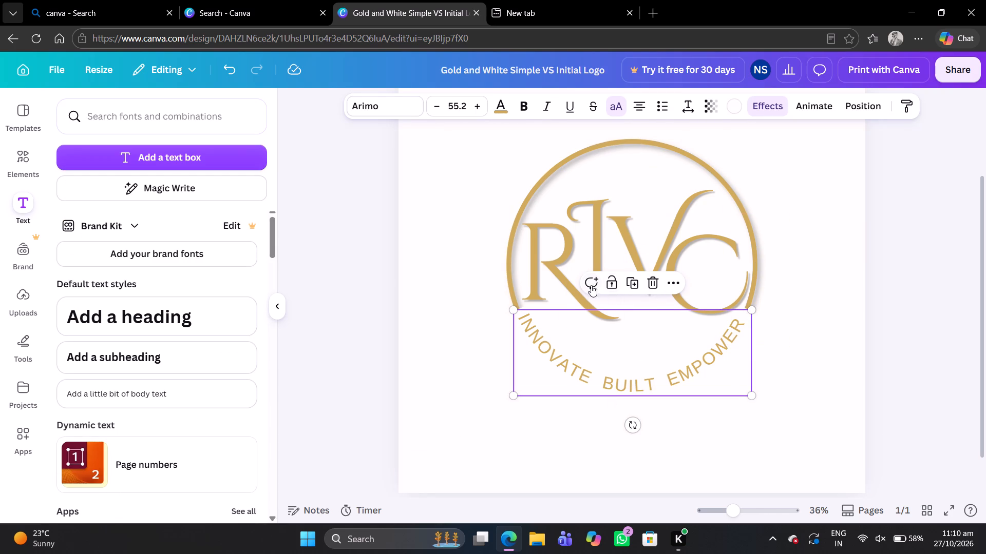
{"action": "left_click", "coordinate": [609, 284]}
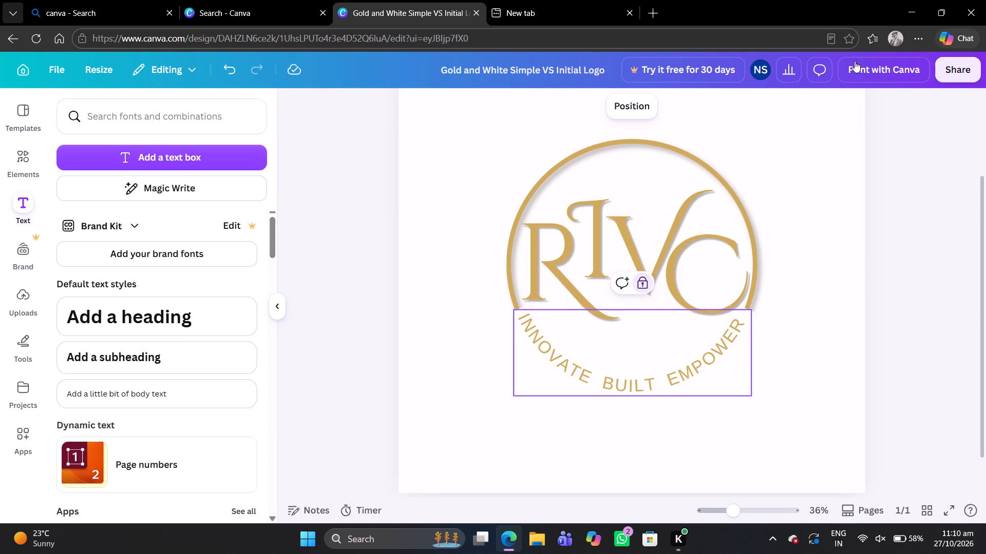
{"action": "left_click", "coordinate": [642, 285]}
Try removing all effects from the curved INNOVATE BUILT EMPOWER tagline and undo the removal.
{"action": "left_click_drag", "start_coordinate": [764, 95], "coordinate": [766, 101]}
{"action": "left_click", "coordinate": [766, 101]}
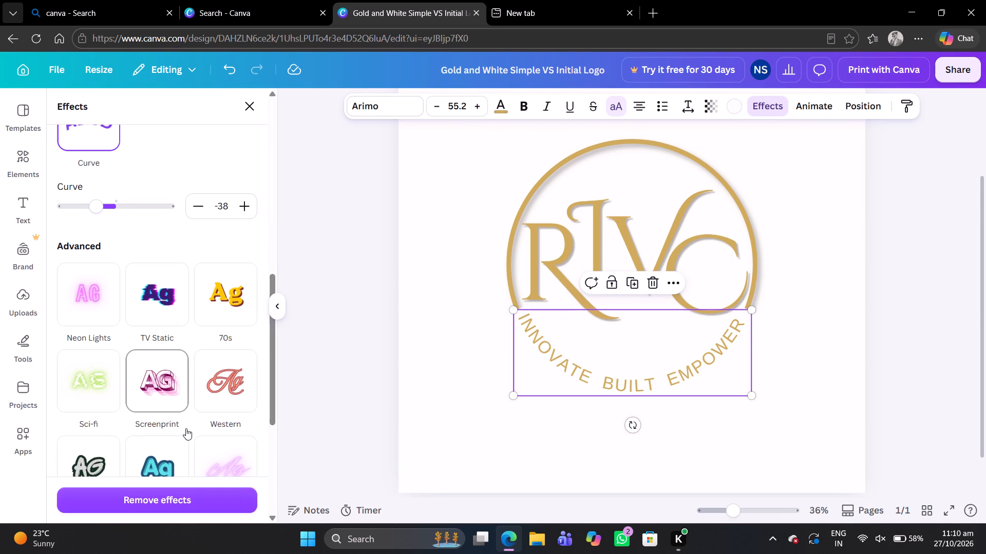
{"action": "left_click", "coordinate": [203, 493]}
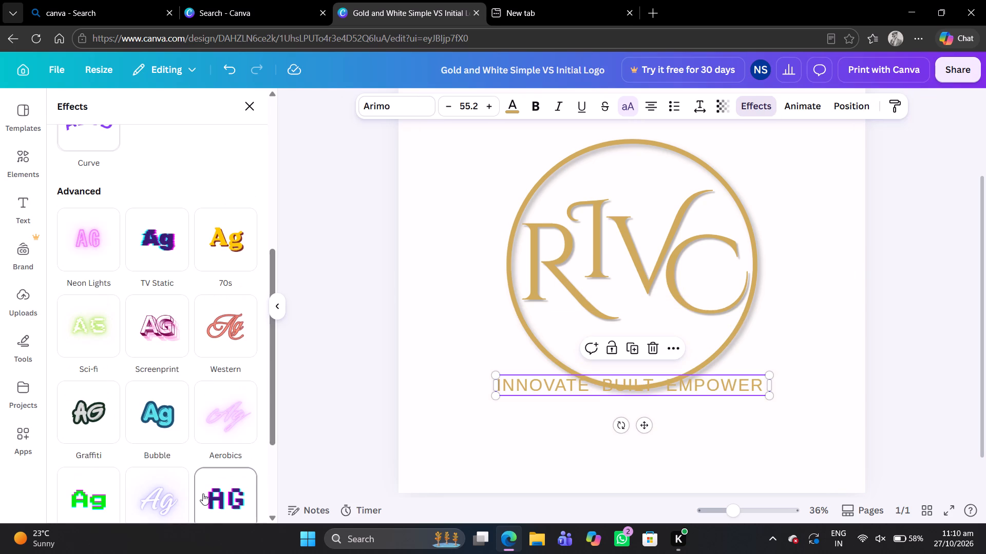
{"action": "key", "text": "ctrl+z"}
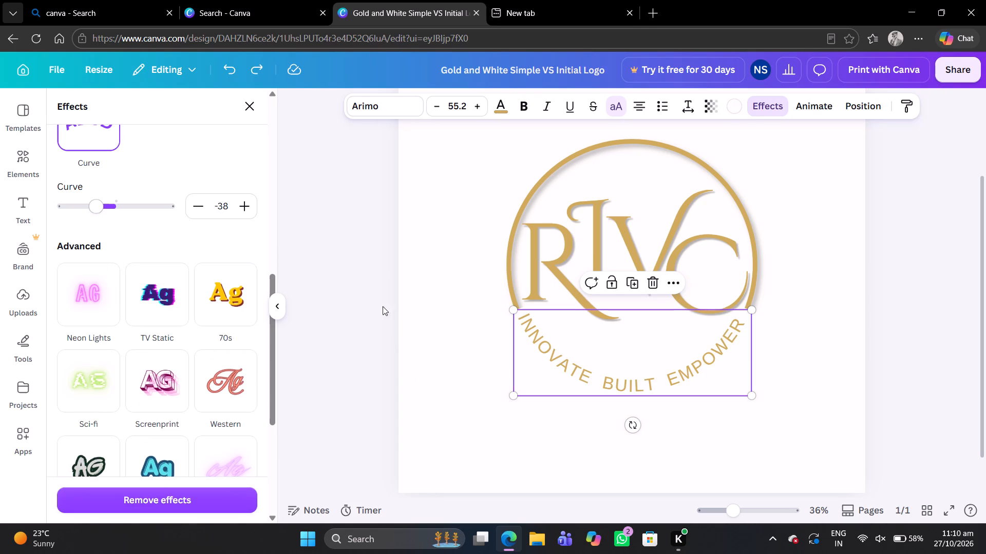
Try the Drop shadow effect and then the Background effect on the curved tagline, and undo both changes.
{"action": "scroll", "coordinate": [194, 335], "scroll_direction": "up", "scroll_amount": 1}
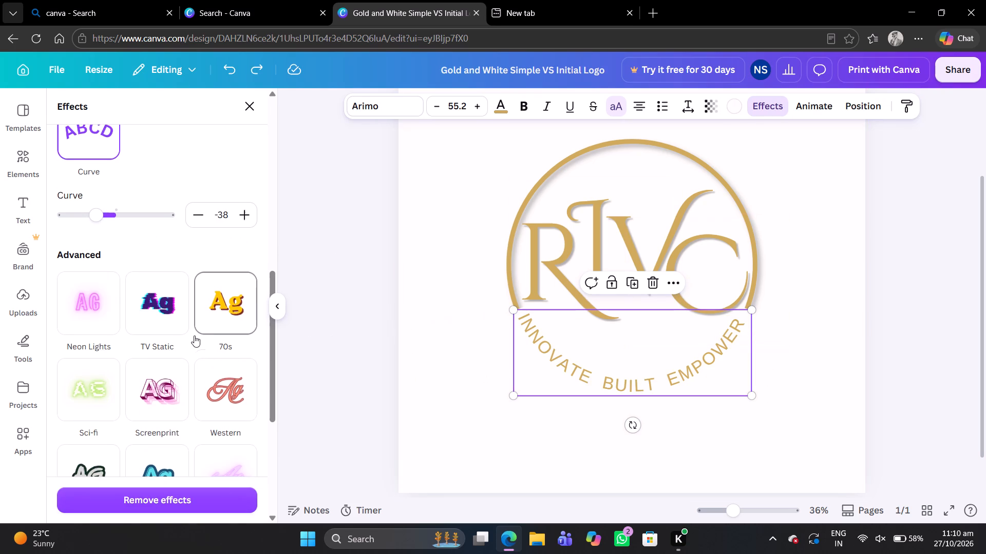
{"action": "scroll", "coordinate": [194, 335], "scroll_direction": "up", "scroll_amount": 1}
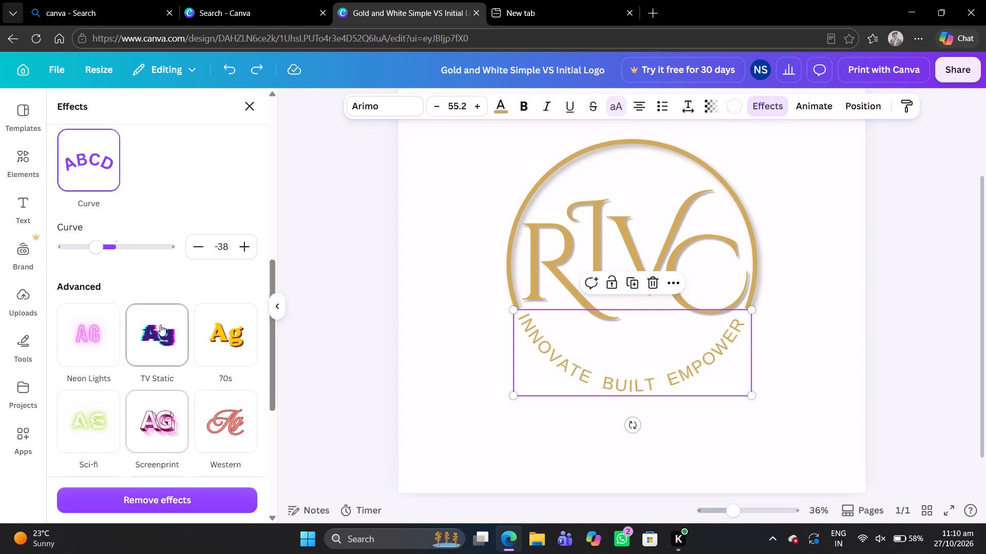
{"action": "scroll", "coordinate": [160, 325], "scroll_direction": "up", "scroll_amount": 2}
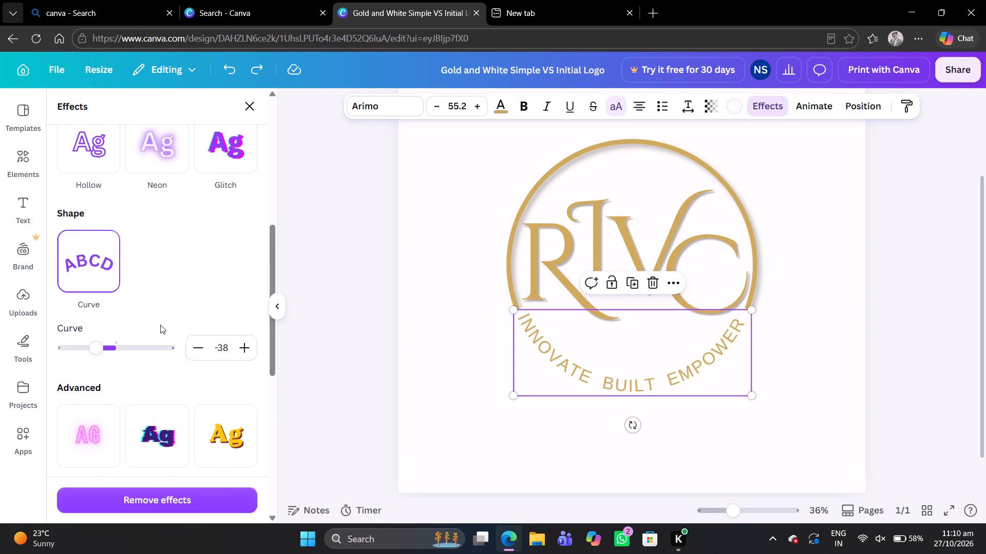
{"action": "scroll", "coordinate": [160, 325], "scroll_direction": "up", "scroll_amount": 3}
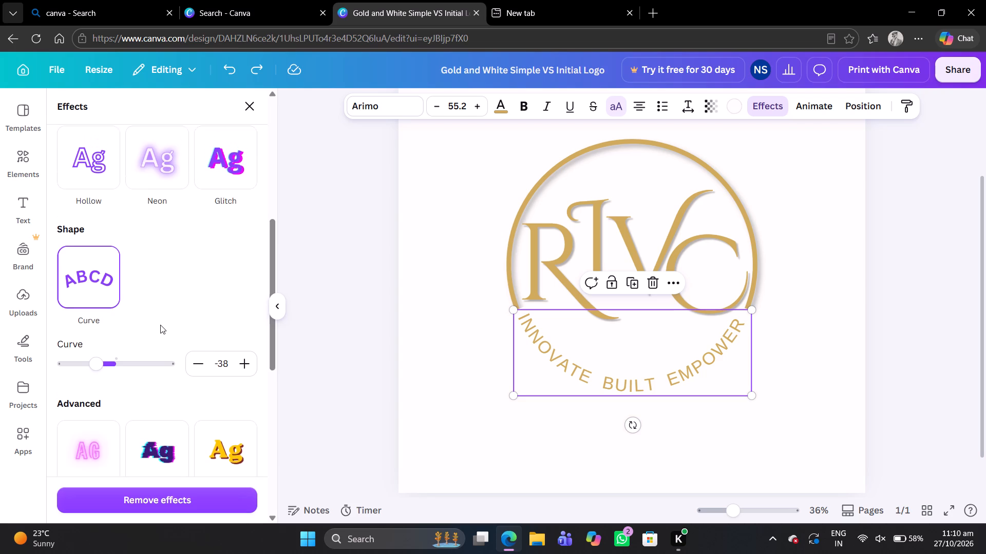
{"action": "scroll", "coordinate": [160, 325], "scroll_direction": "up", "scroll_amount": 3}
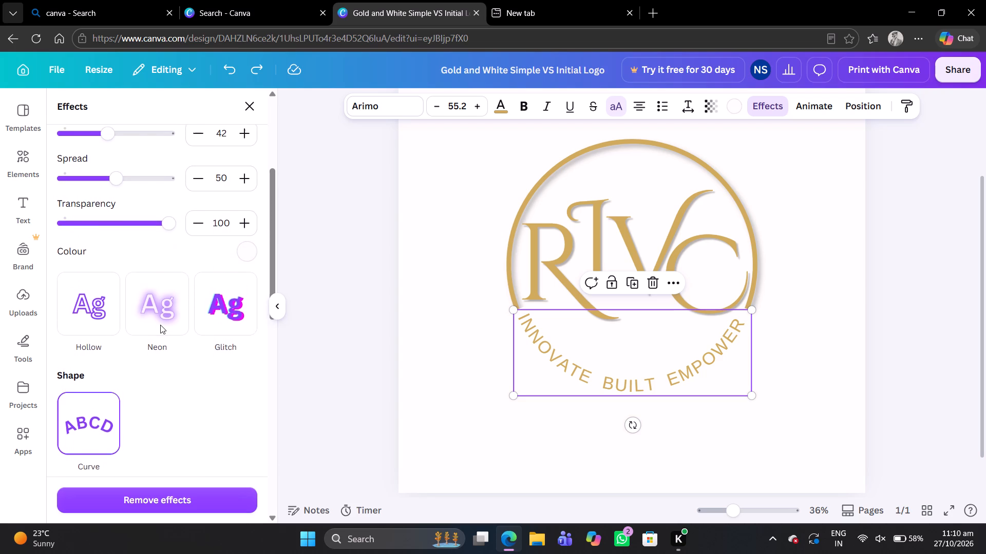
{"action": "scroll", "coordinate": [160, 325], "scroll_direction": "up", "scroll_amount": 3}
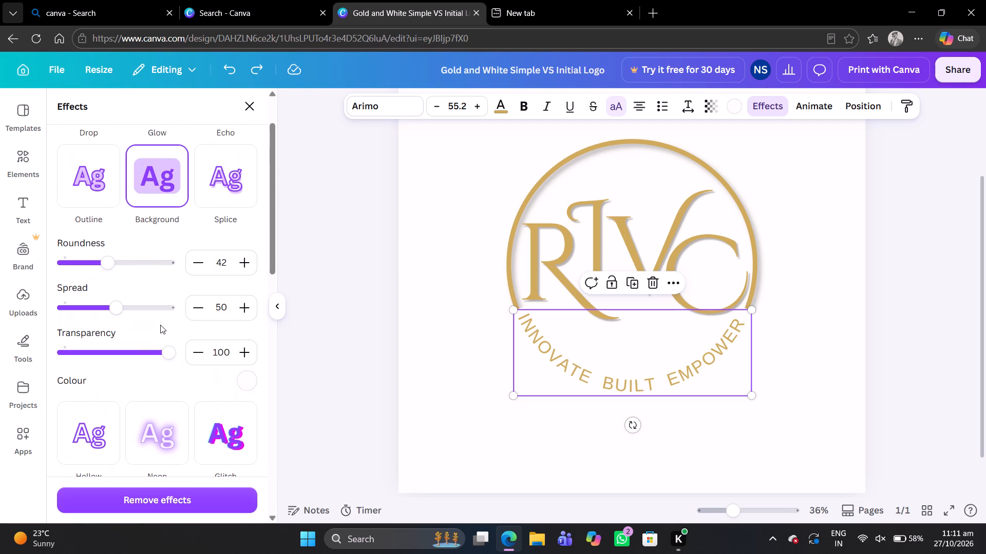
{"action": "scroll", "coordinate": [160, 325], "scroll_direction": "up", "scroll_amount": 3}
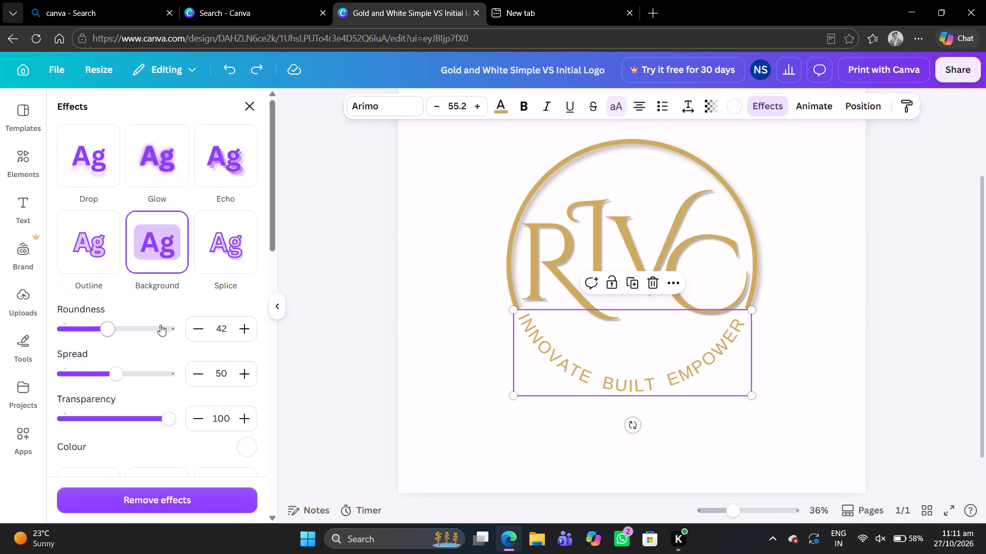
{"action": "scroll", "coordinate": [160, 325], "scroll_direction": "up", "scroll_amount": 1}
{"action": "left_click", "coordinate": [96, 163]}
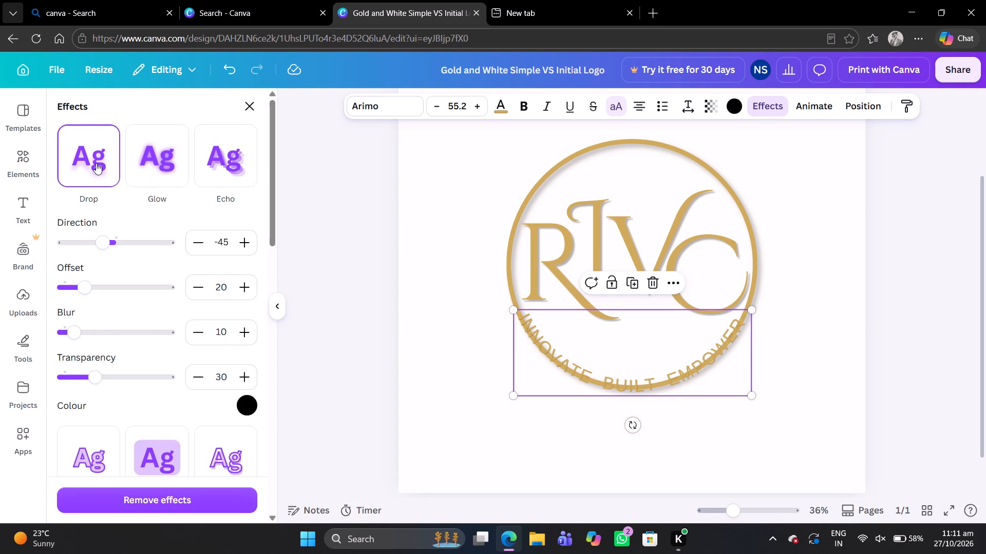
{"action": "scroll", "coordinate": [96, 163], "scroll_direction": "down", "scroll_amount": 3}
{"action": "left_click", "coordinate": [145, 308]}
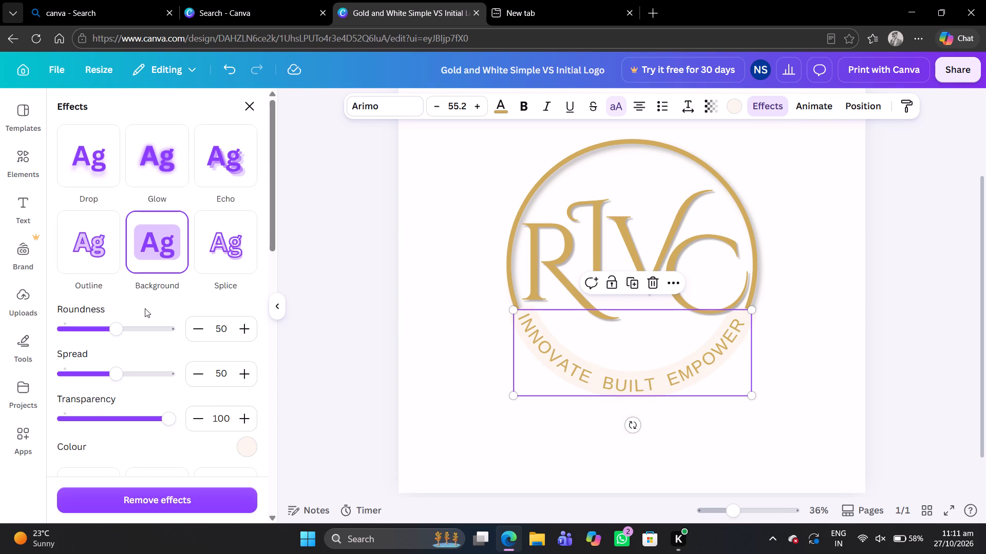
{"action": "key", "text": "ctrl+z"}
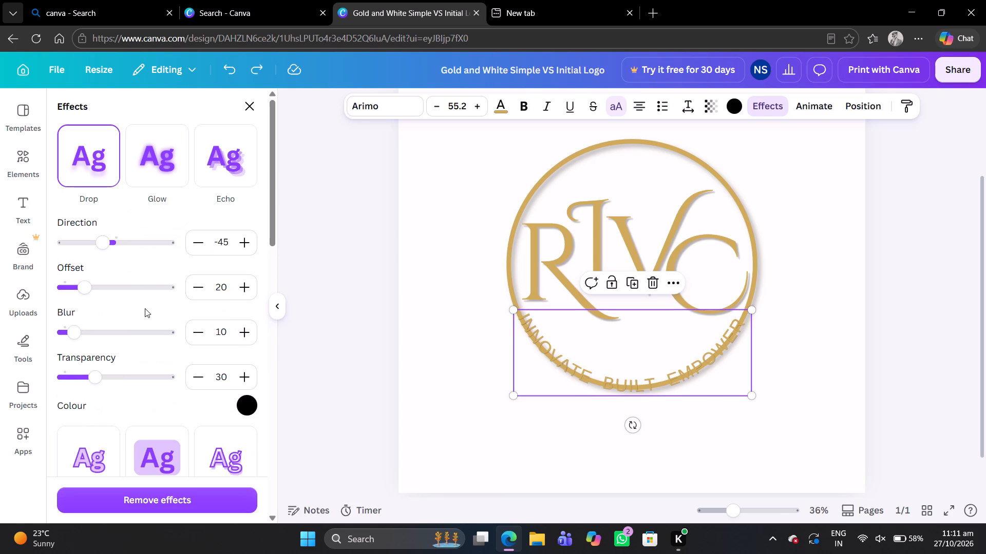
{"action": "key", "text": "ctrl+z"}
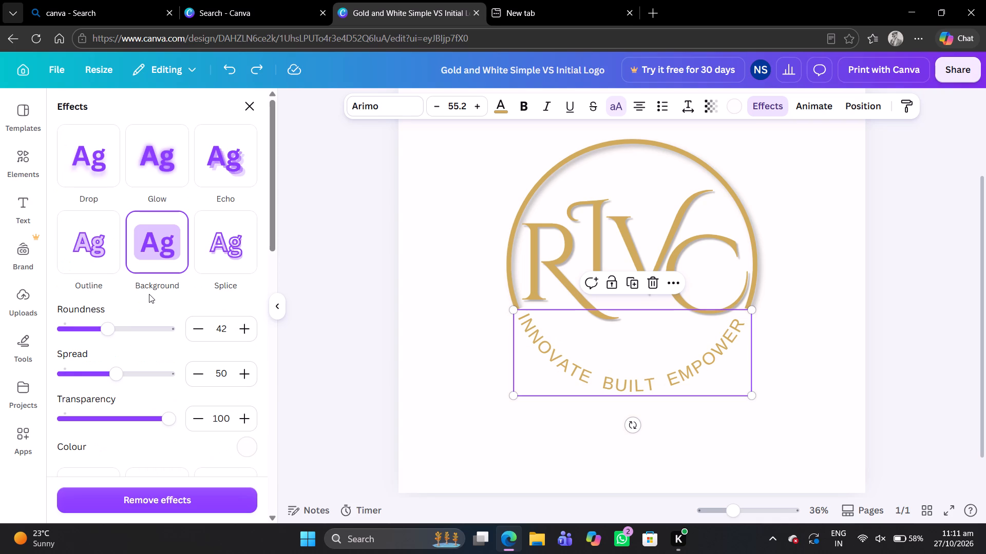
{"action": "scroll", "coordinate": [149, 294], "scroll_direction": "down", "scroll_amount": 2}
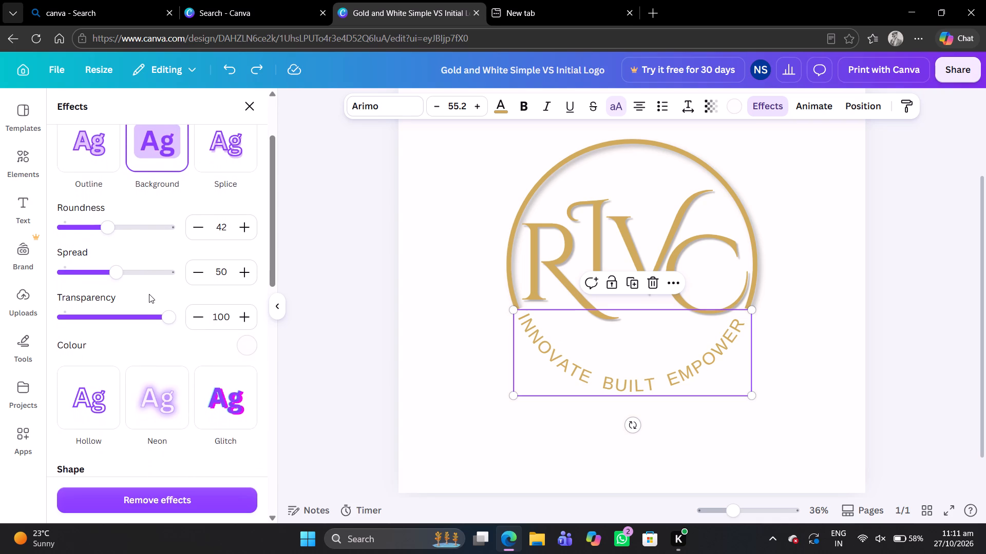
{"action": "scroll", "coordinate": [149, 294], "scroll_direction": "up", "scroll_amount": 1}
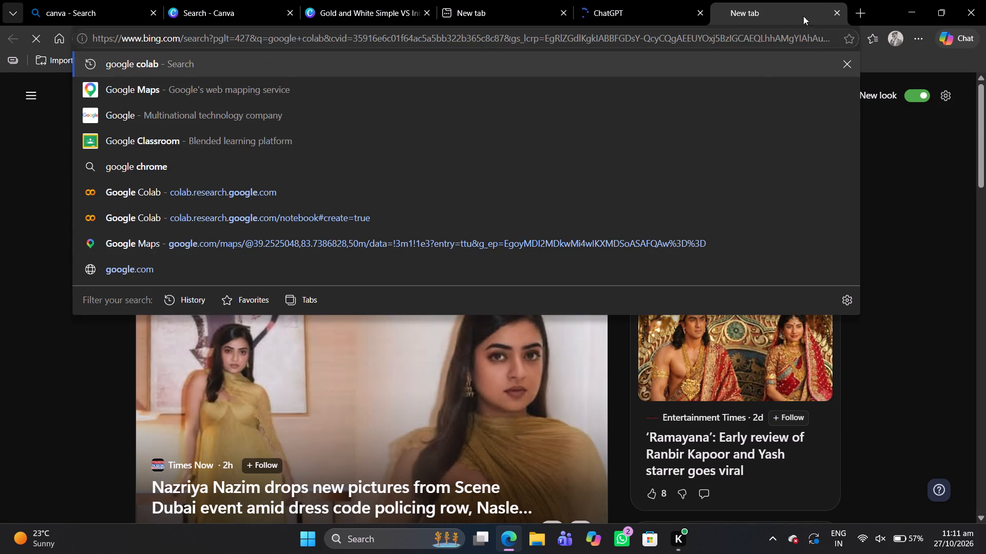
{"action": "key", "text": "Return"}
{"action": "left_click", "coordinate": [129, 243]}
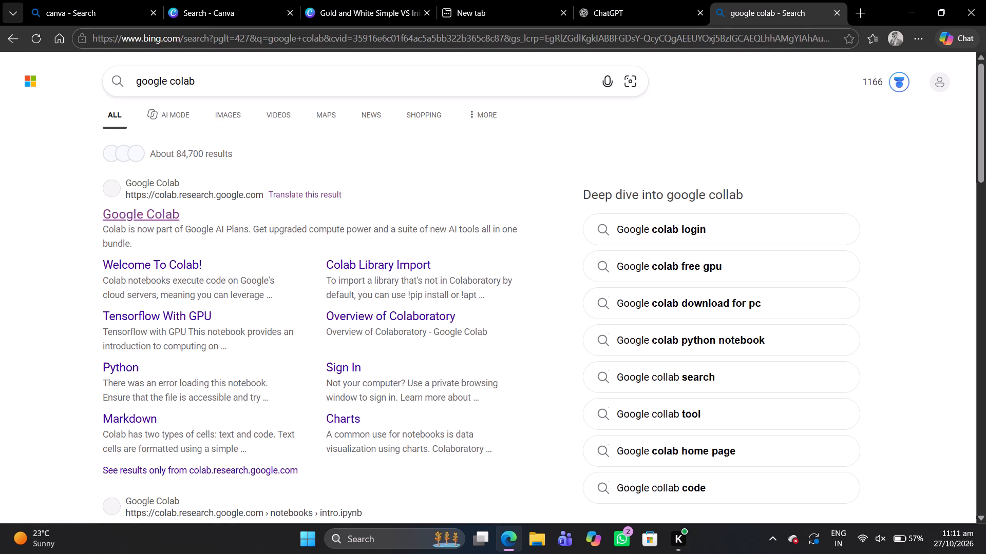
{"action": "left_click", "coordinate": [143, 224]}
{"action": "left_click", "coordinate": [167, 219]}
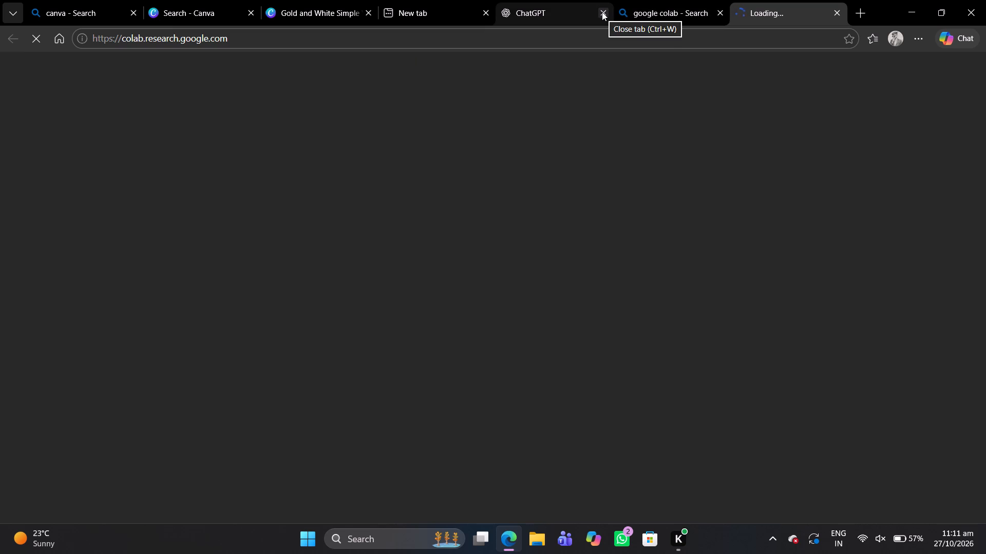
{"action": "left_click", "coordinate": [721, 8]}
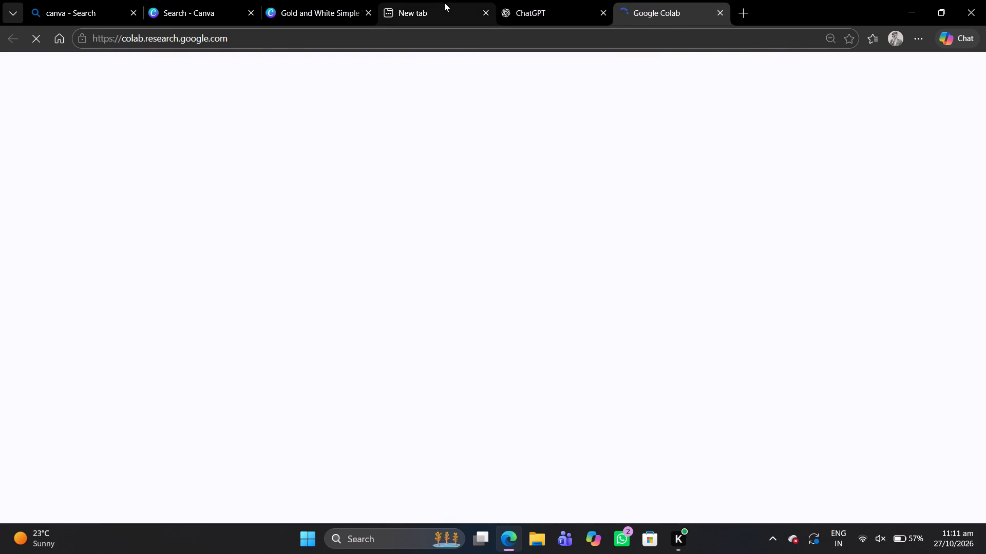
Search the web for "leet code" from the existing blank new tab.
{"action": "left_click", "coordinate": [444, 3]}
{"action": "left_click", "coordinate": [444, 3]}
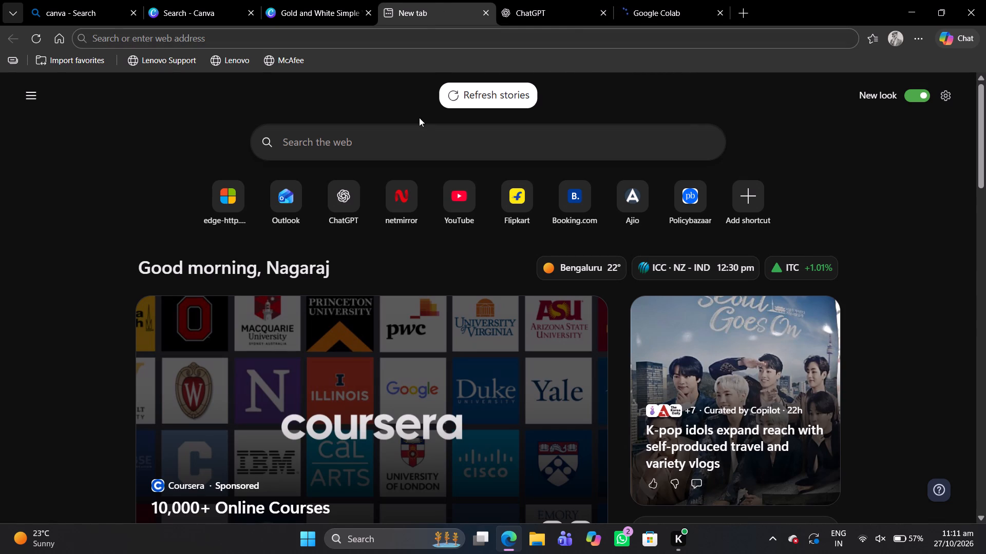
{"action": "left_click", "coordinate": [419, 117]}
{"action": "key", "text": "semicolon"}
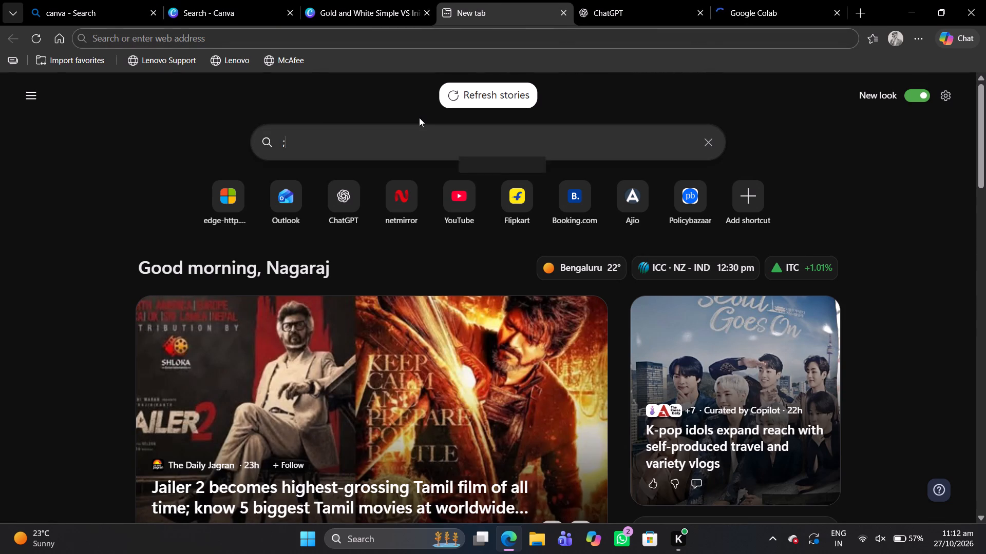
{"action": "key", "text": "BackSpace"}
{"action": "type", "text": "leet"}
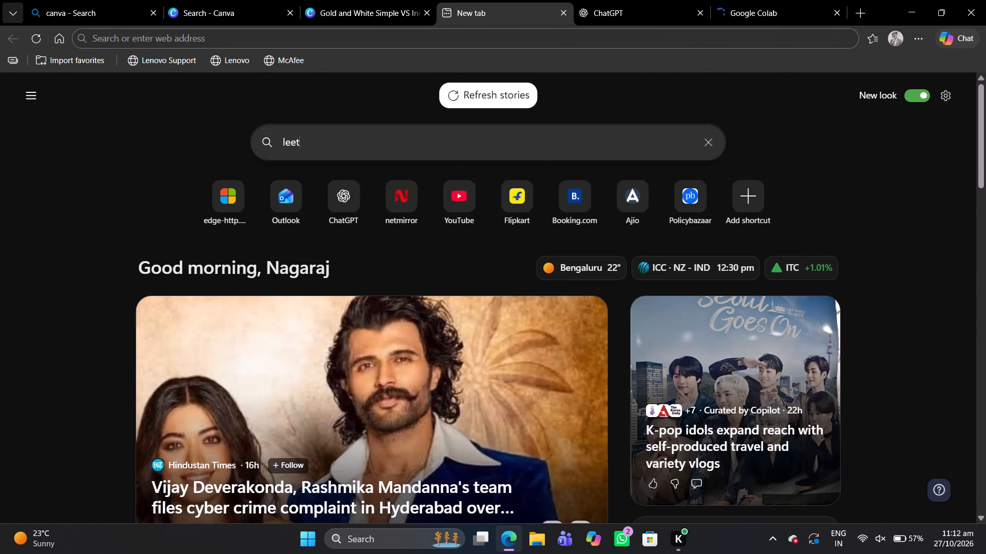
{"action": "key", "text": "space"}
{"action": "type", "text": "code"}
{"action": "key", "text": "Return"}
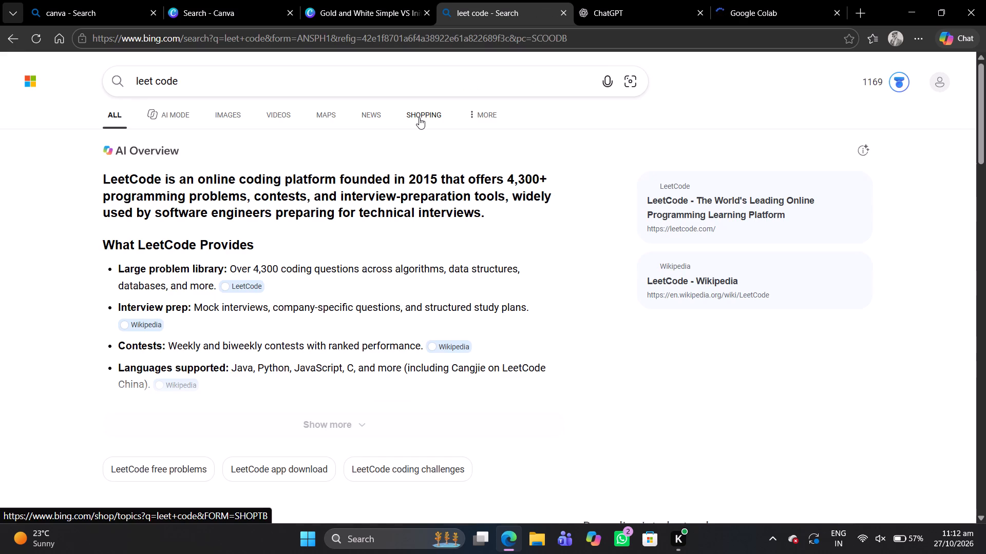
Open the LeetCode website from the search results.
{"action": "scroll", "coordinate": [312, 299], "scroll_direction": "down", "scroll_amount": 4}
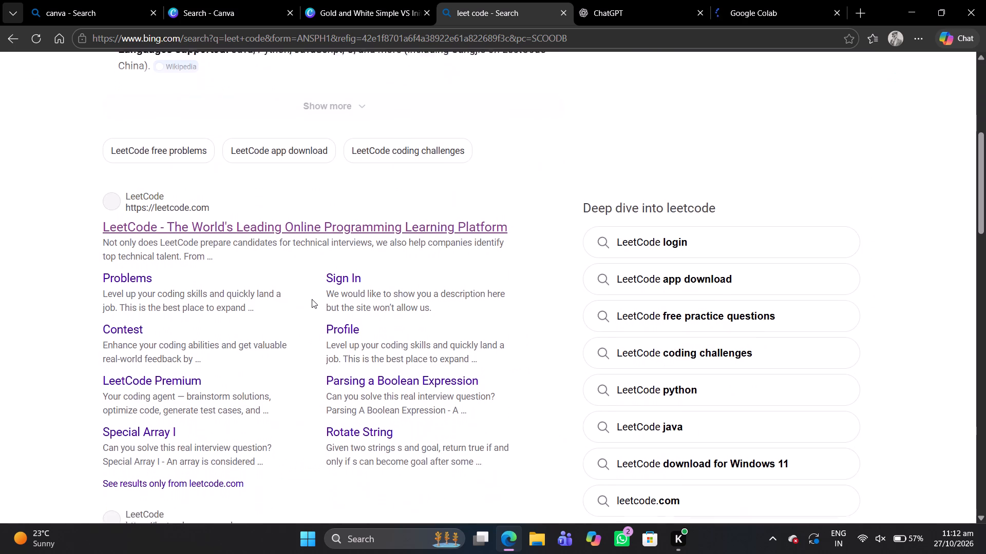
{"action": "left_click", "coordinate": [351, 222]}
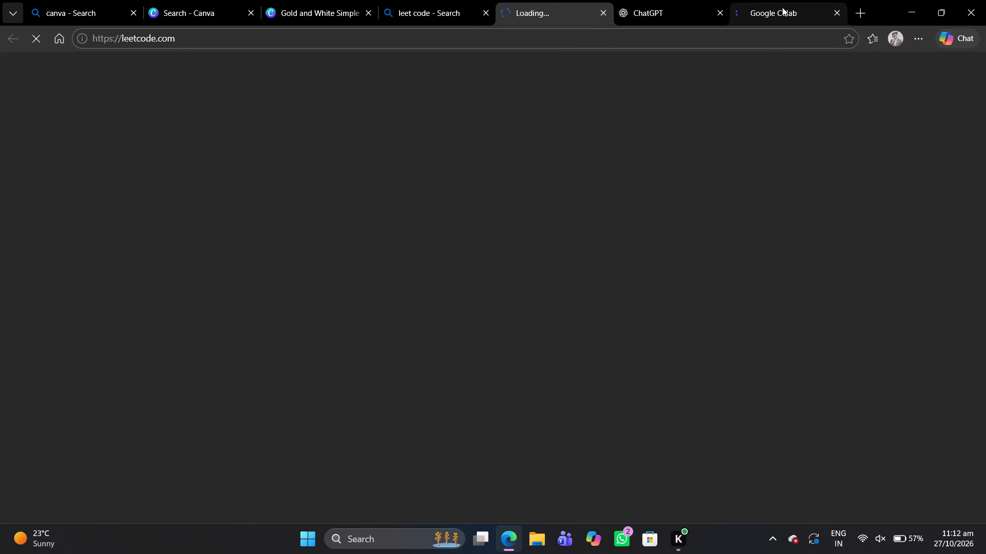
Close the Google Colab tab.
{"action": "left_click", "coordinate": [836, 13]}
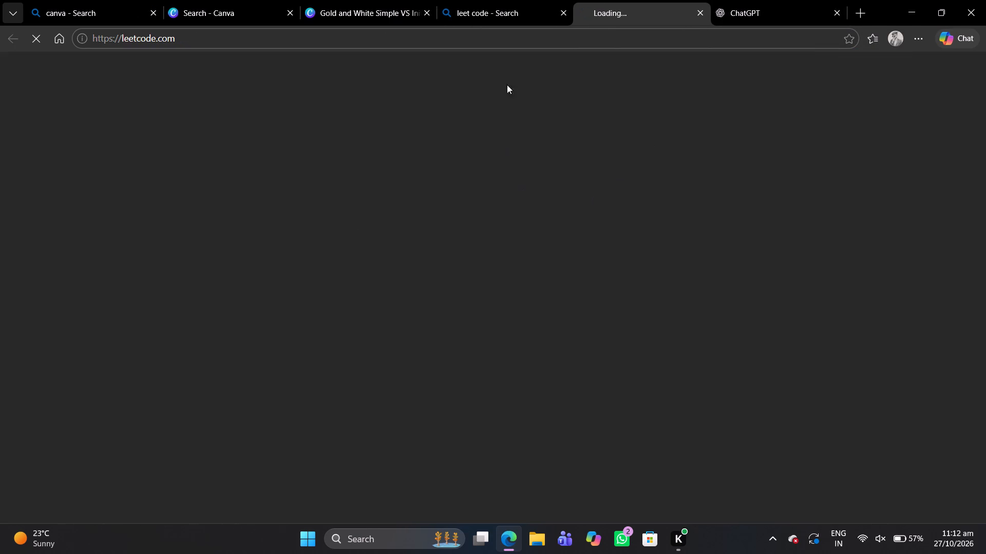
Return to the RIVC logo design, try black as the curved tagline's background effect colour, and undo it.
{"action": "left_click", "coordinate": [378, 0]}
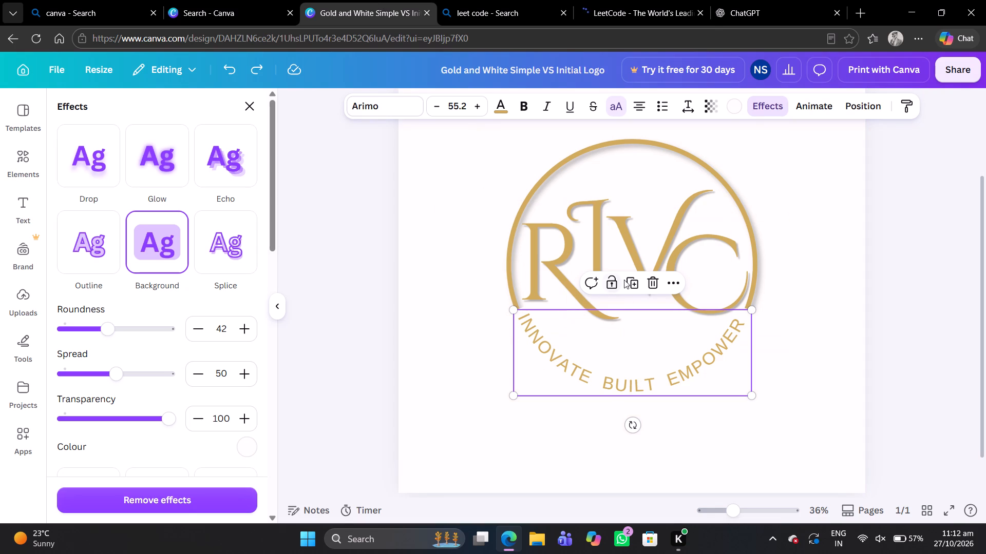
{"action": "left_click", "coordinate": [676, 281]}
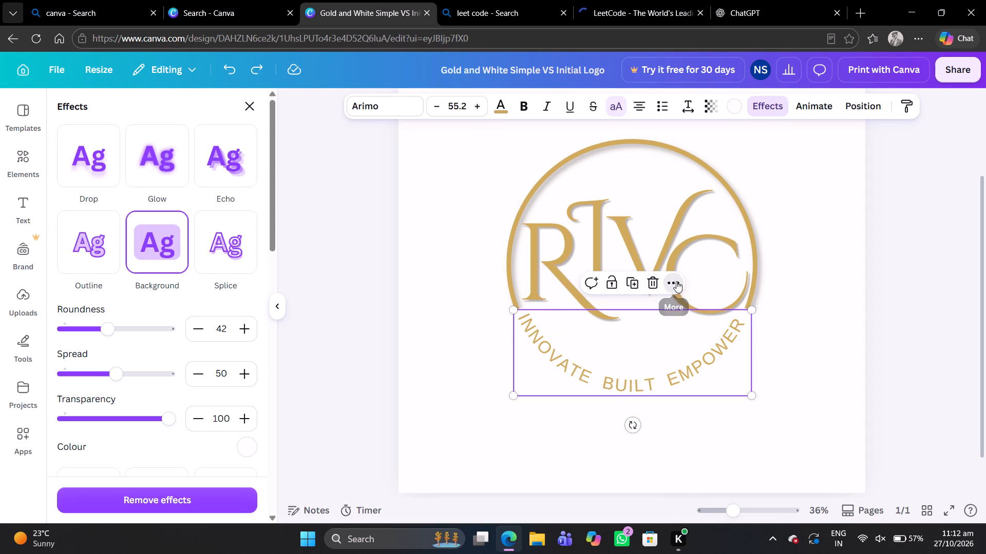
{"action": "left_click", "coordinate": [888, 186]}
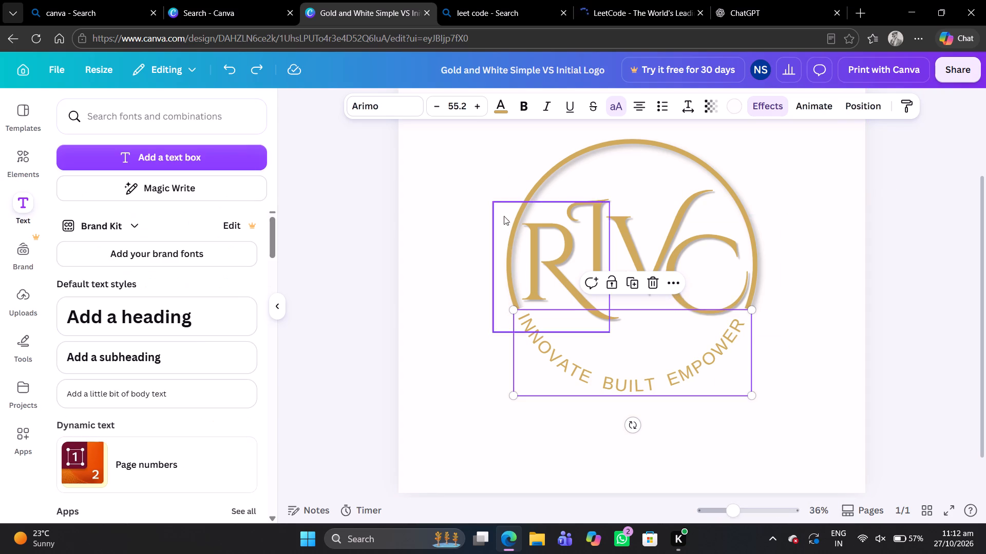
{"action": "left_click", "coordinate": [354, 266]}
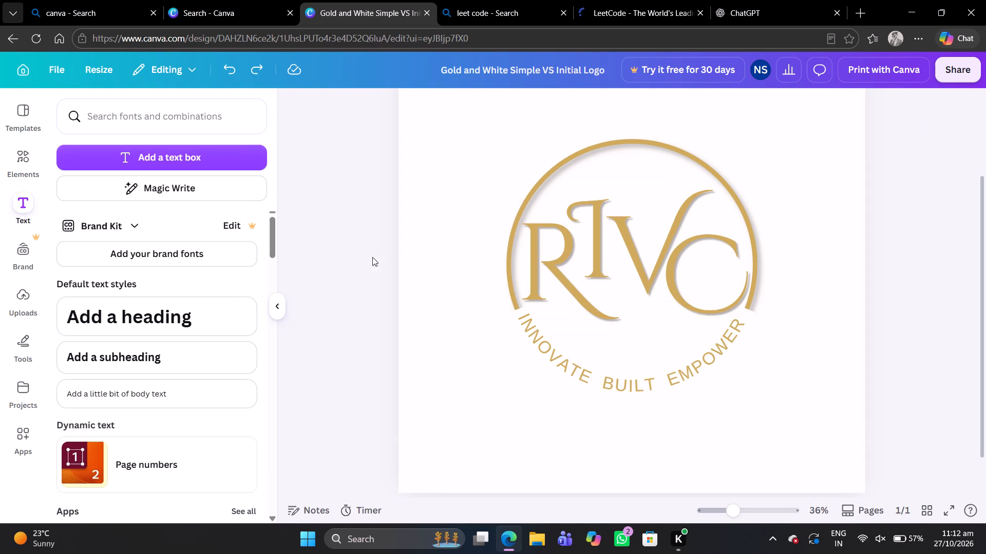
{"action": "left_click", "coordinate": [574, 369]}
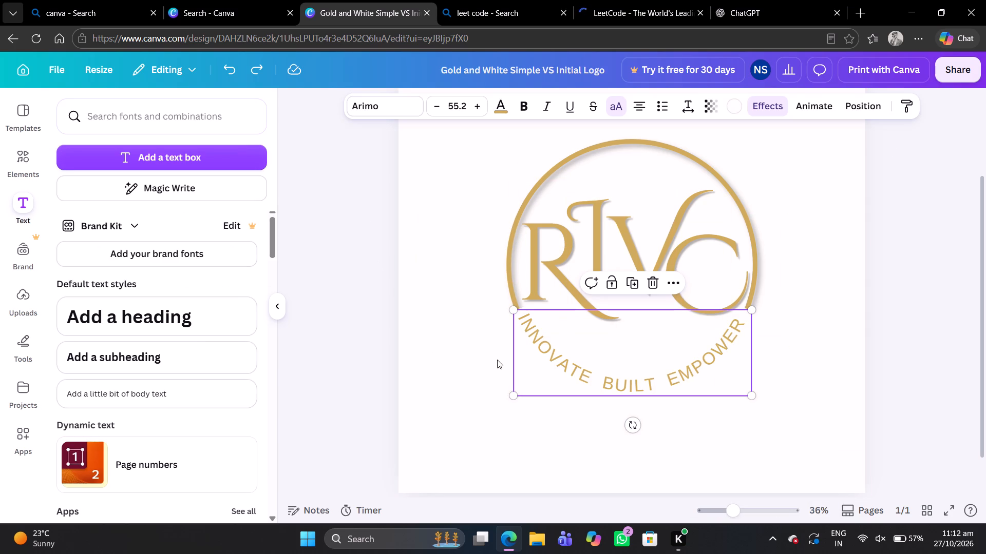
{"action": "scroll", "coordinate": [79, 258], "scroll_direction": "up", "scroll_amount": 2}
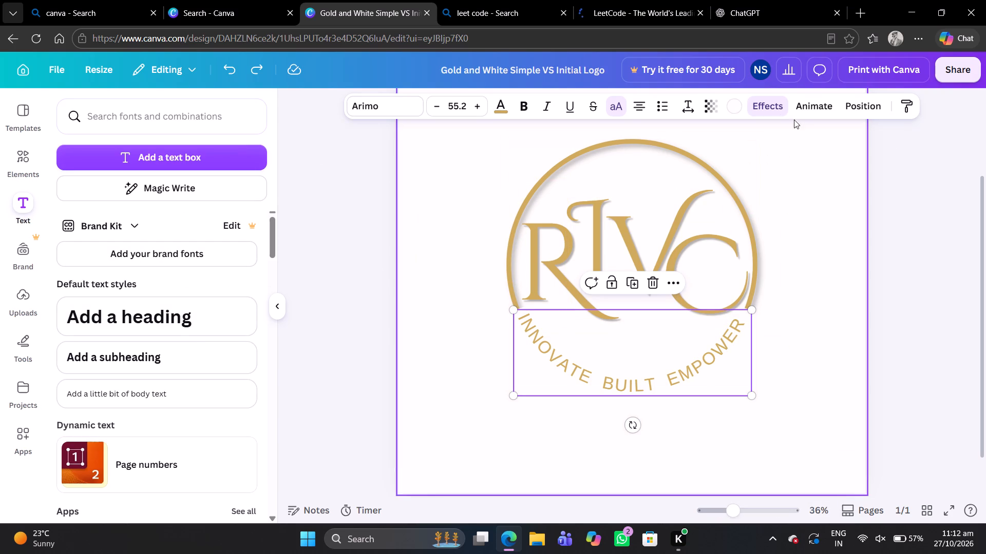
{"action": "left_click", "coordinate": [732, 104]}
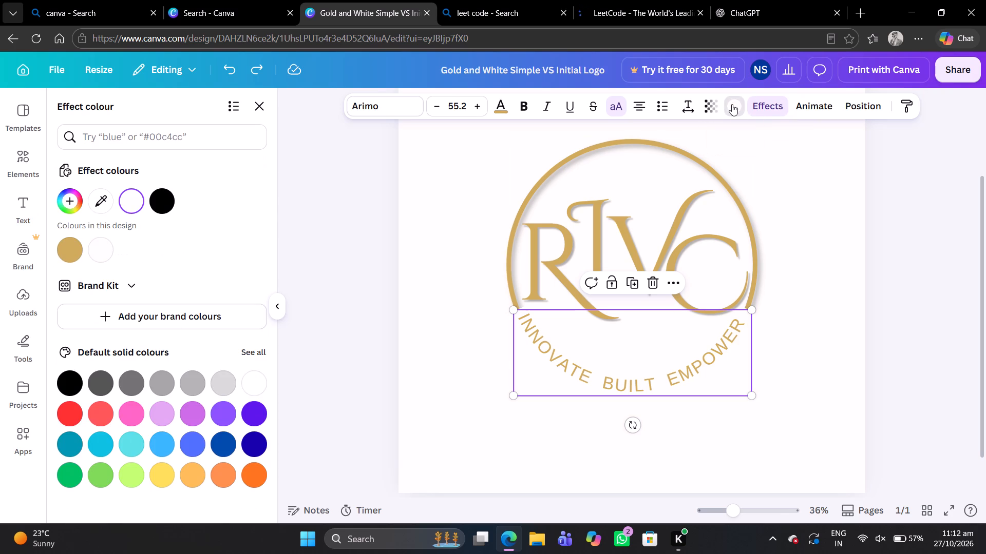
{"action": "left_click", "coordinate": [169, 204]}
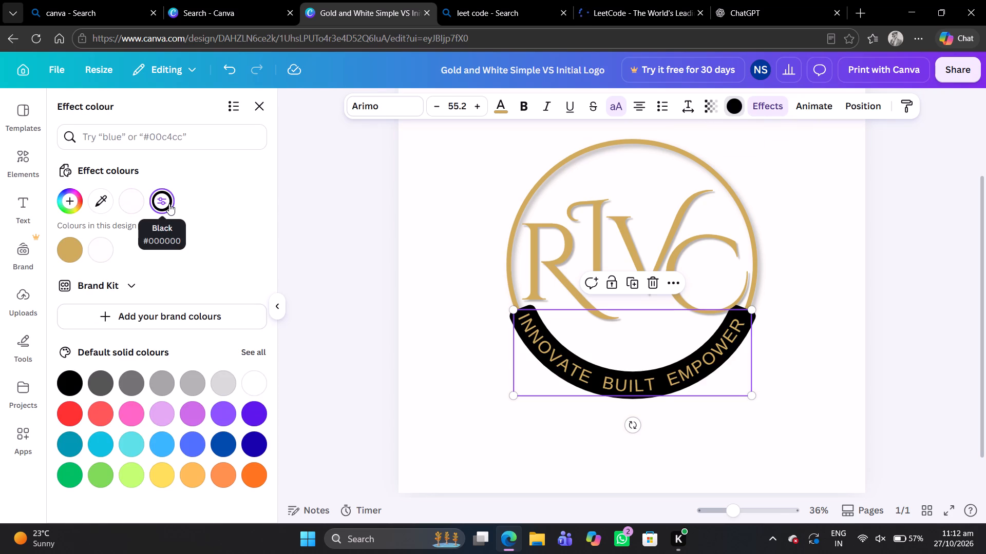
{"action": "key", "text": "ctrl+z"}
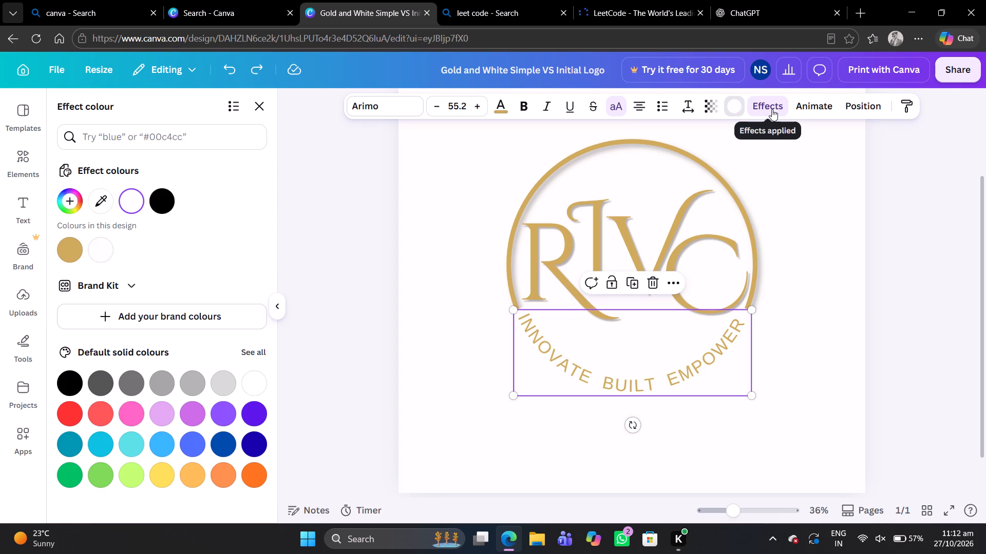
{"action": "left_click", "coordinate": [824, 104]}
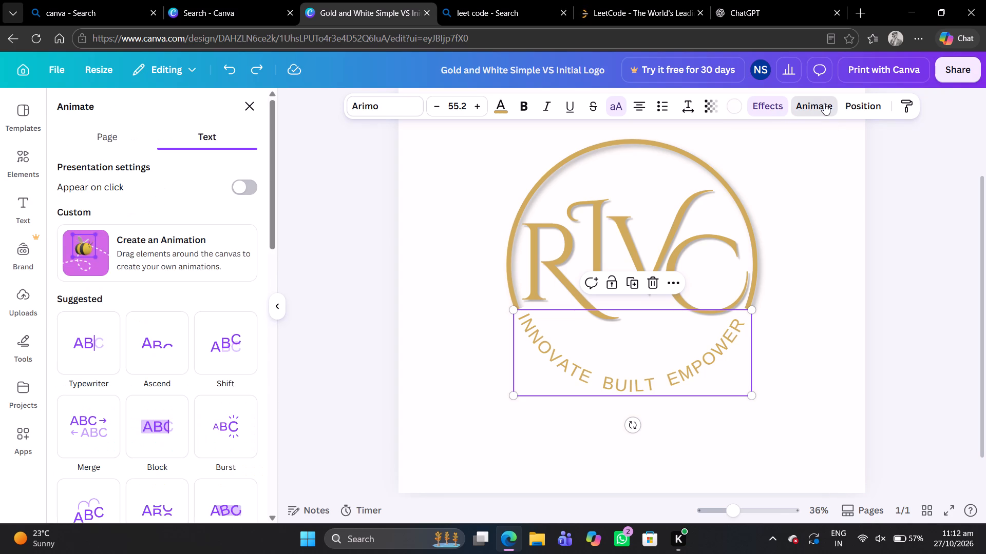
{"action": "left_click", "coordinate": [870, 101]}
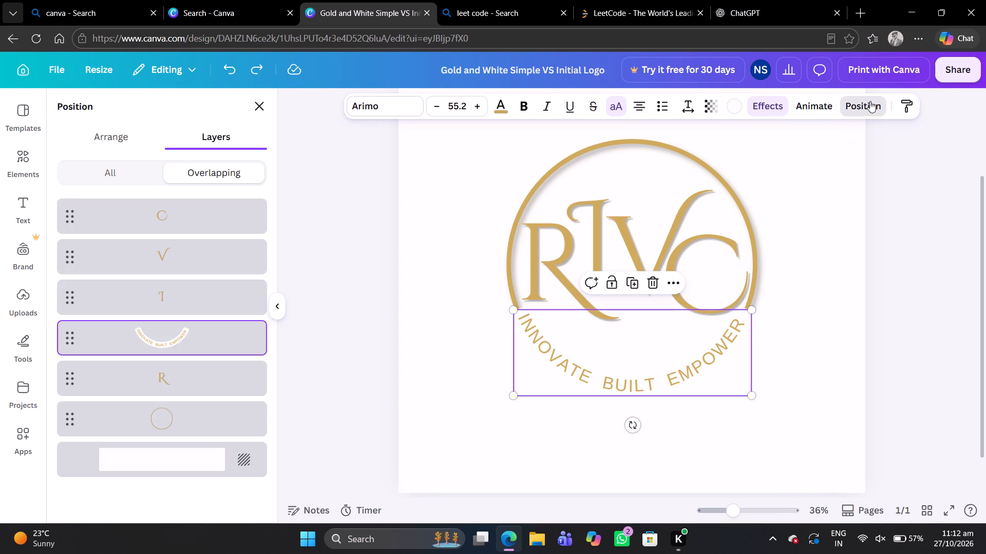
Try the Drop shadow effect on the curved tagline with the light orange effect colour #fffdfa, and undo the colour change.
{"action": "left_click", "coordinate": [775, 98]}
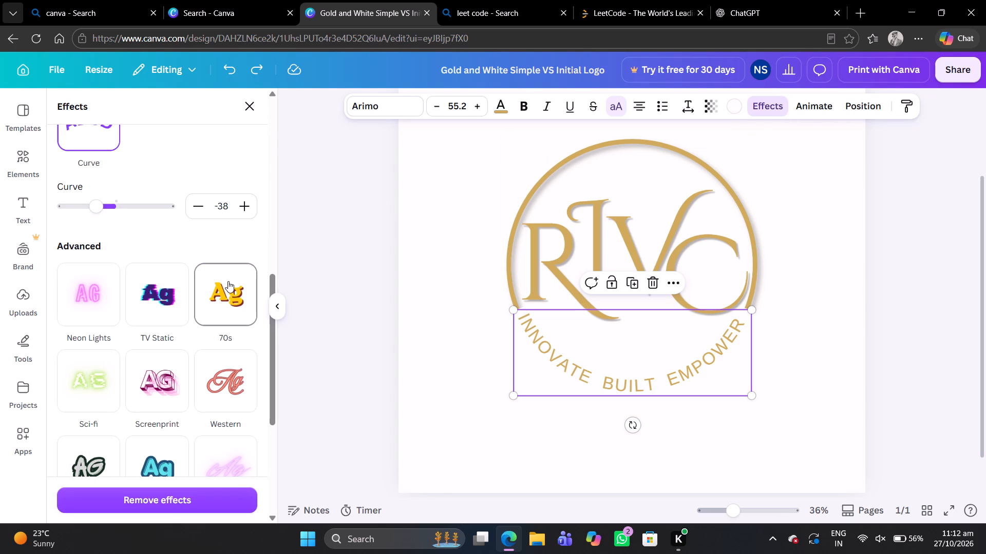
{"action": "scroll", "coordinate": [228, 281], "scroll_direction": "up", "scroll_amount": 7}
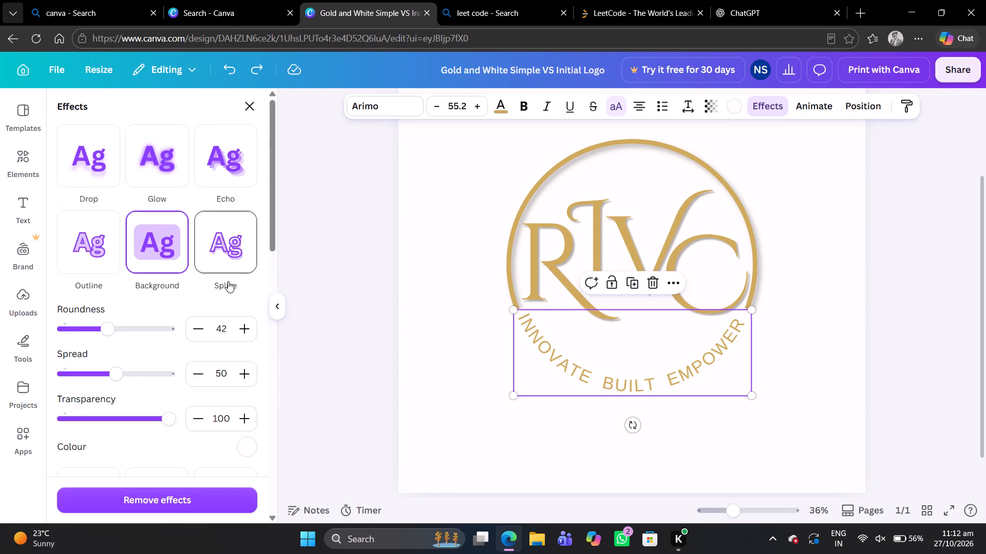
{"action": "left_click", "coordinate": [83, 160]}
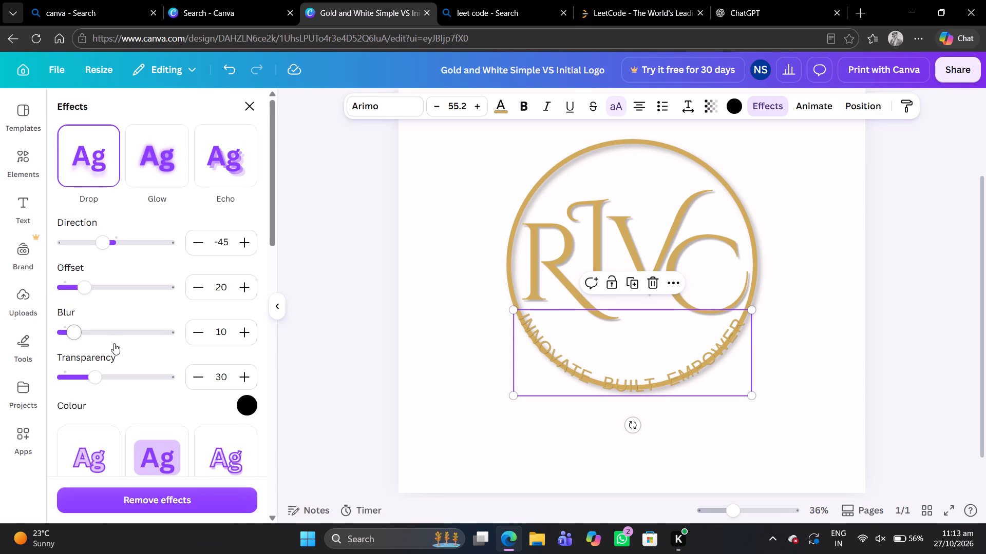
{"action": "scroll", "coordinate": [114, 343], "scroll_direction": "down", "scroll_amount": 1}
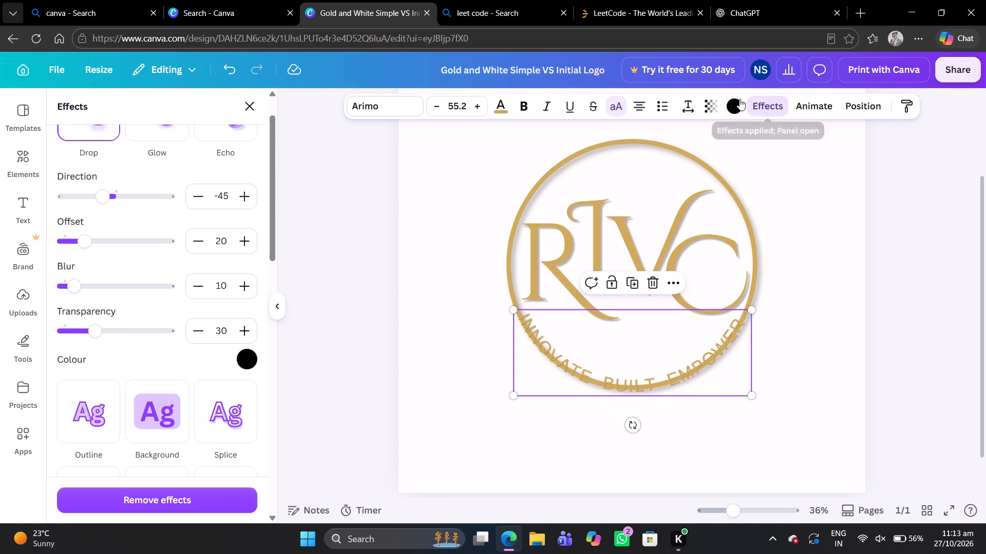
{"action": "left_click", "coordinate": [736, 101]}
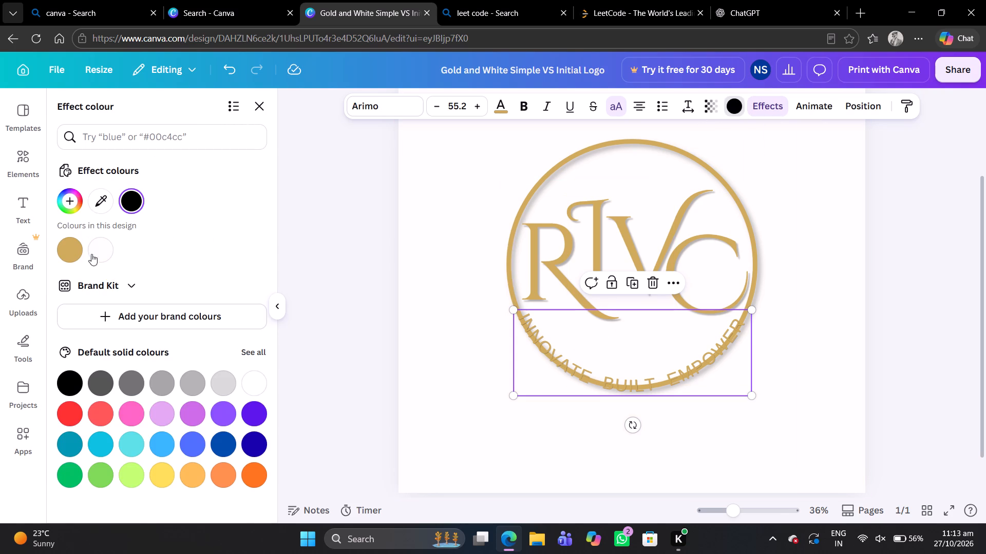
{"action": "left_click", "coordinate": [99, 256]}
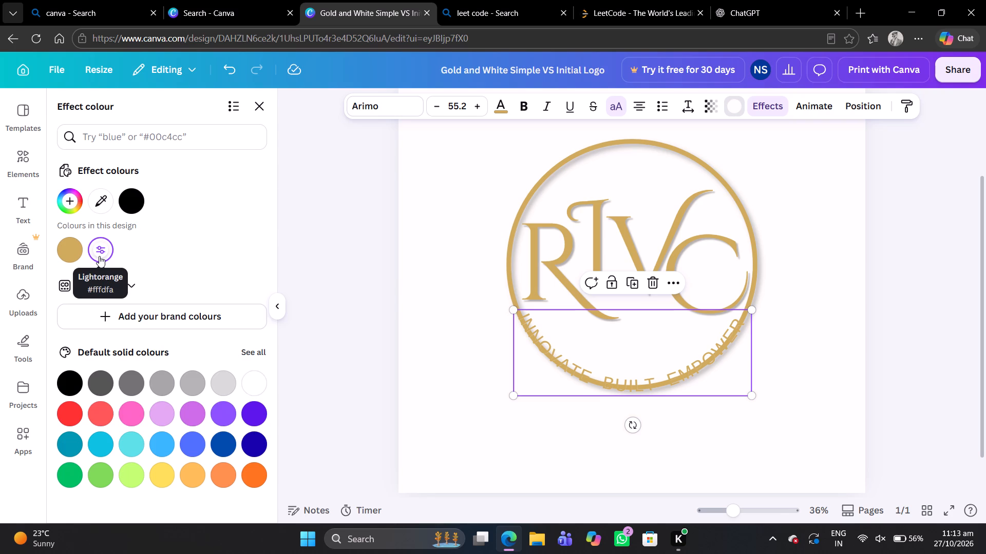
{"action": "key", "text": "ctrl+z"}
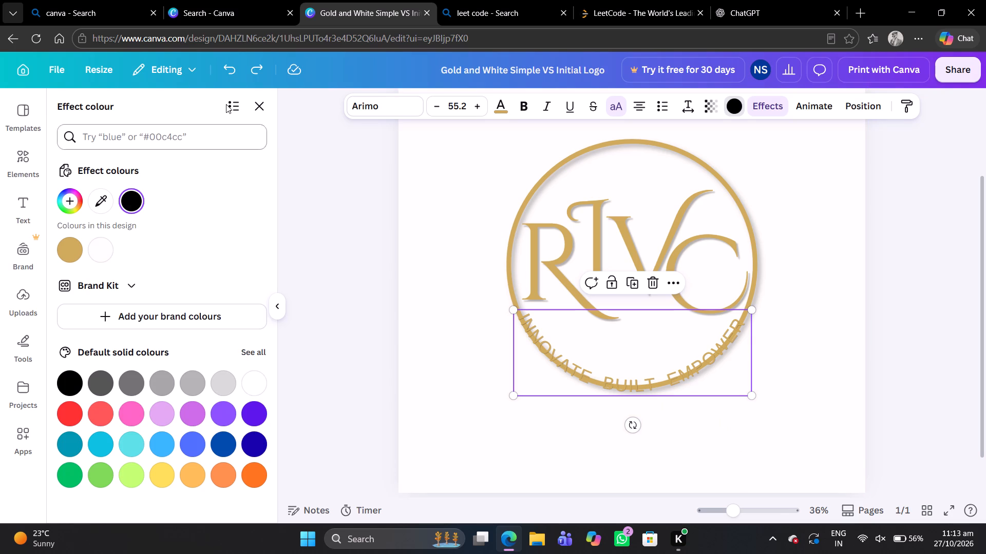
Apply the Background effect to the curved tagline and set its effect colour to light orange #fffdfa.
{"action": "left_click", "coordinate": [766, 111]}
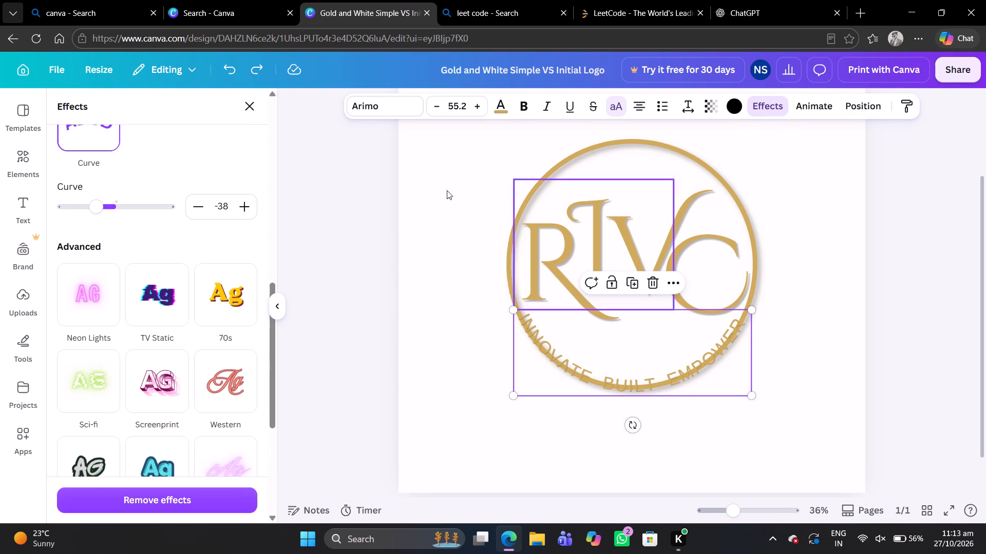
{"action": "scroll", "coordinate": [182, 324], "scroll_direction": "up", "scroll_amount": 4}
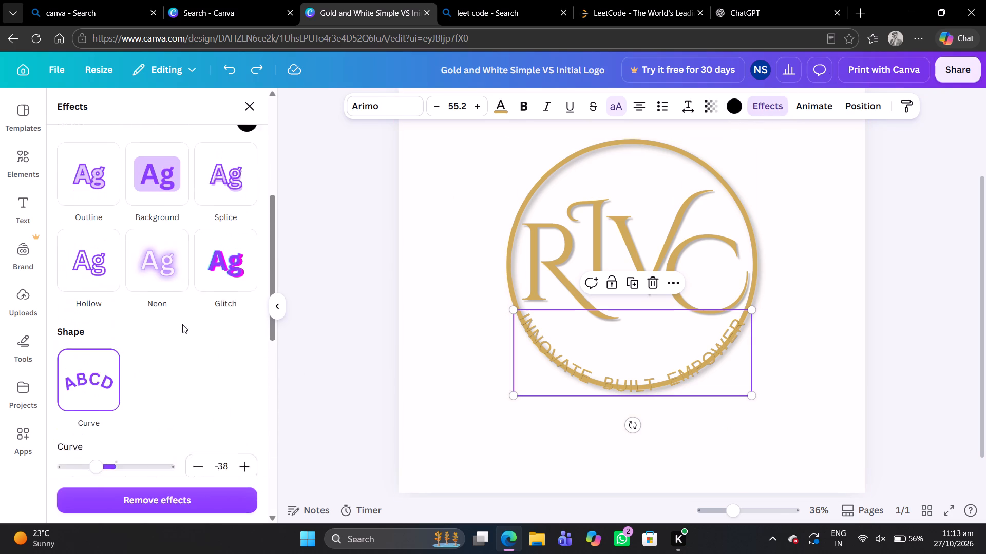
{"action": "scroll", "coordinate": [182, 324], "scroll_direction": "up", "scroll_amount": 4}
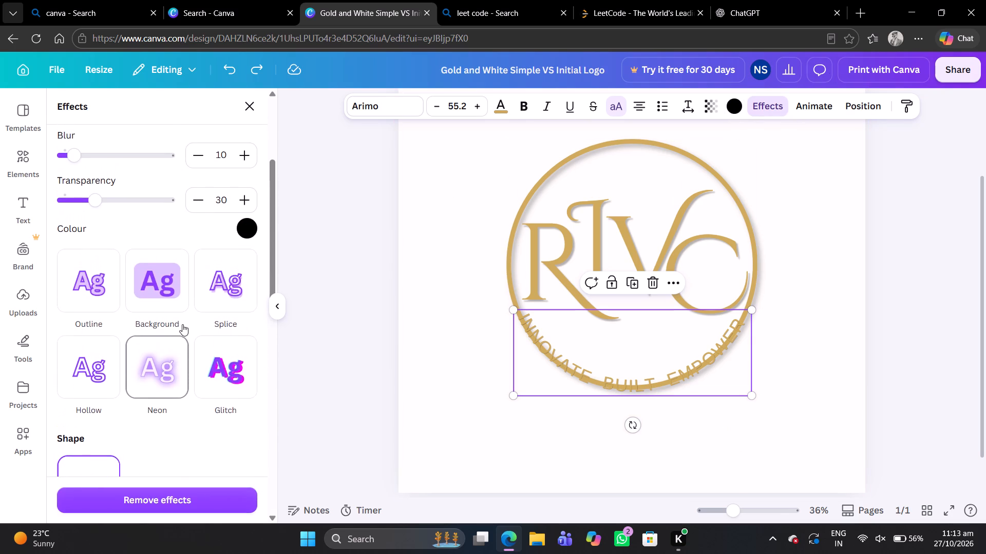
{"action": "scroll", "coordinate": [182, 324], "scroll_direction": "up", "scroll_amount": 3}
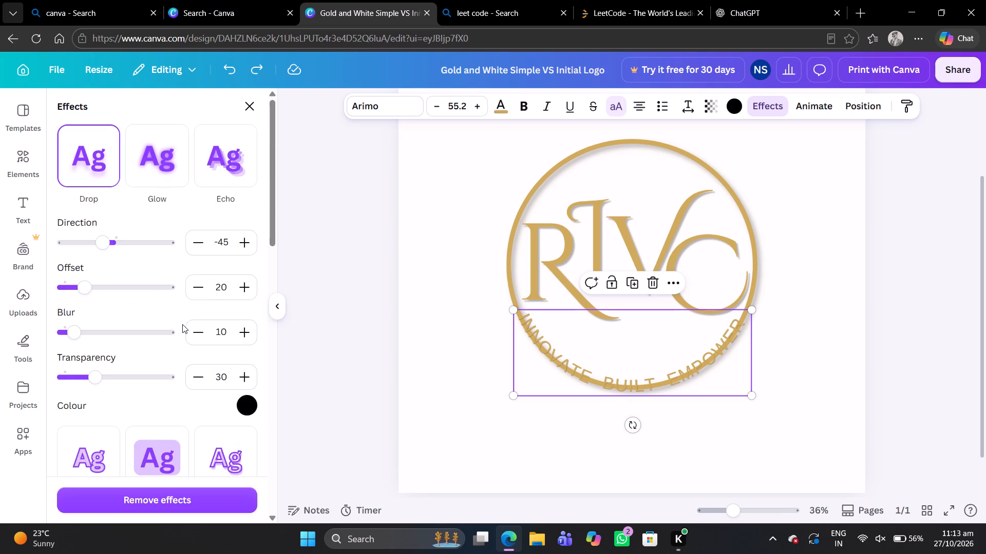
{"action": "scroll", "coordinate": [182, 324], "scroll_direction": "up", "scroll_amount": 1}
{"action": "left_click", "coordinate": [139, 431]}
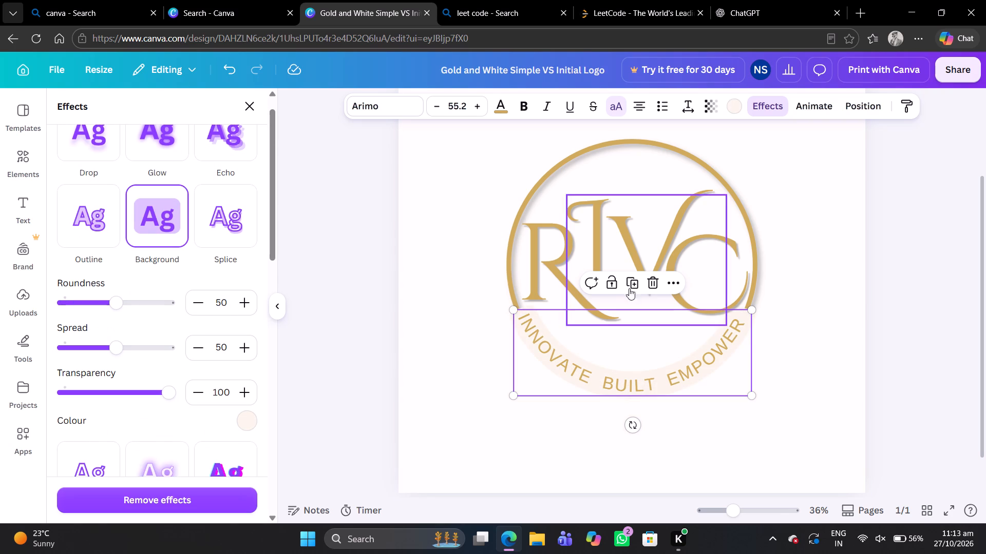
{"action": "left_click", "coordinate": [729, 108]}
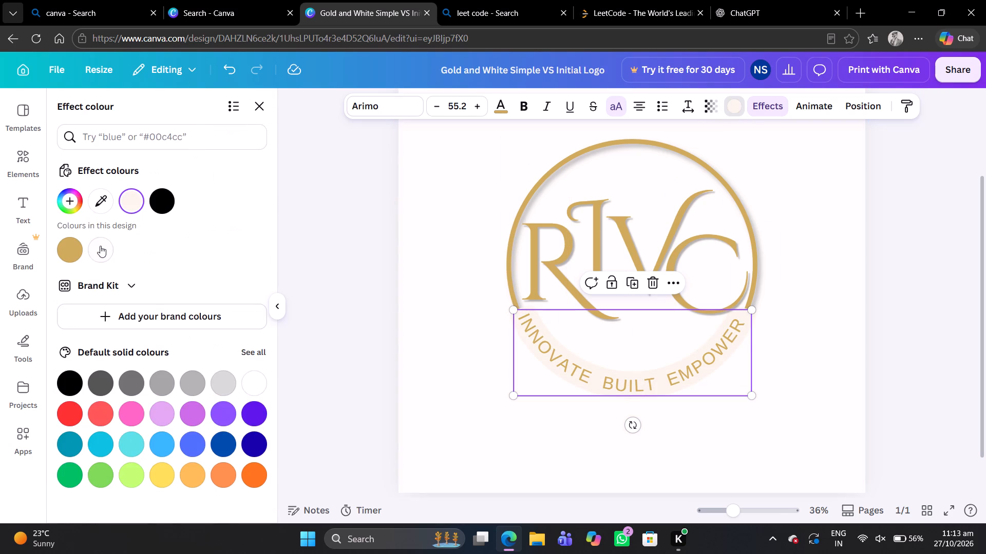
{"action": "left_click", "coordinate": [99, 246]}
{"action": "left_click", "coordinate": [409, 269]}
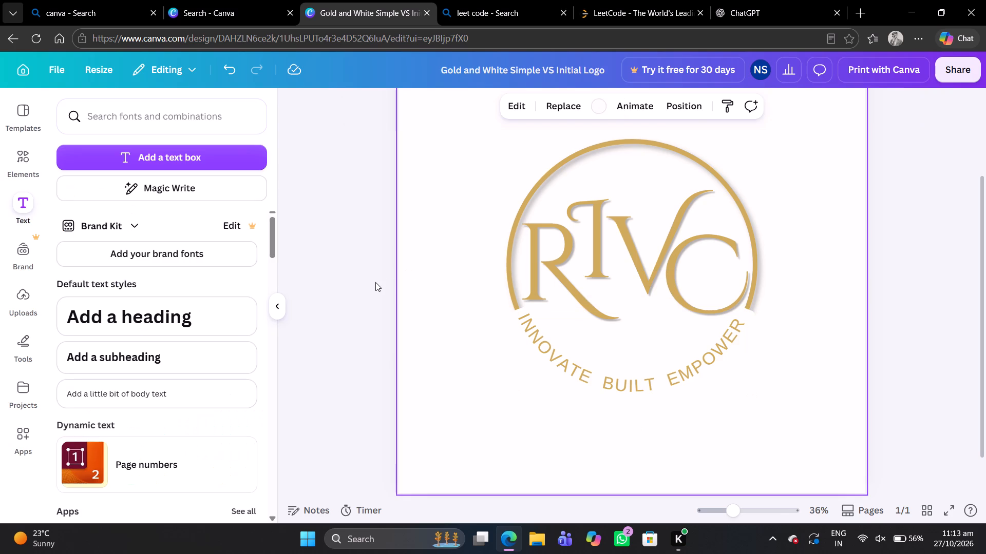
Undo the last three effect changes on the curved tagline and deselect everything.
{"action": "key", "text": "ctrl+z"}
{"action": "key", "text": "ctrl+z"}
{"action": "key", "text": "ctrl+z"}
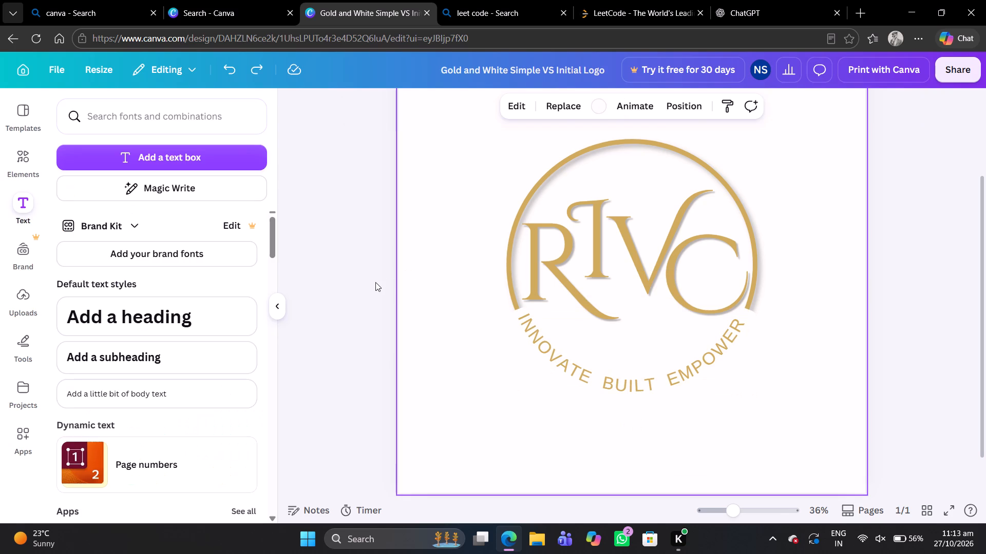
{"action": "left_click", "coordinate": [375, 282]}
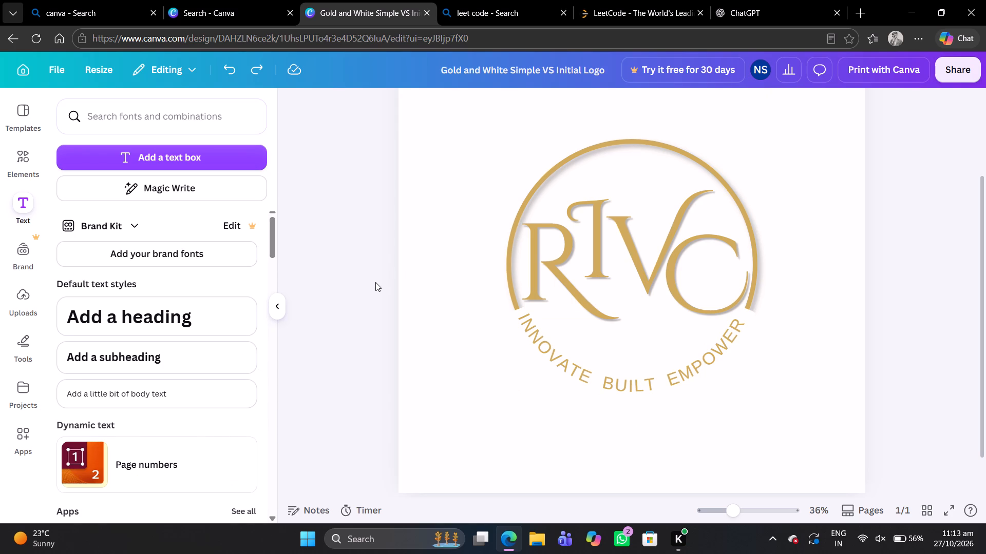
Open the text effects settings of the curved tagline.
{"action": "left_click", "coordinate": [673, 389]}
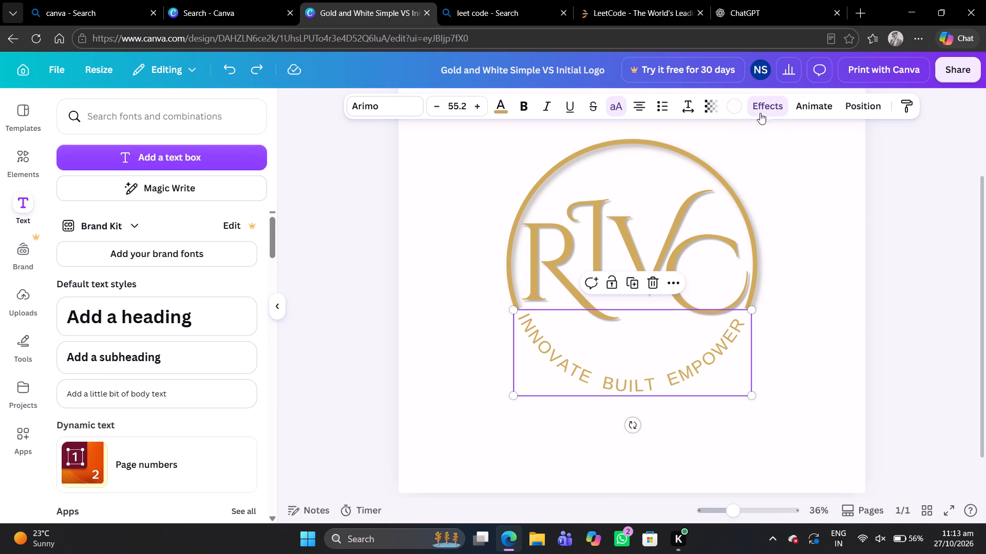
{"action": "left_click", "coordinate": [773, 104]}
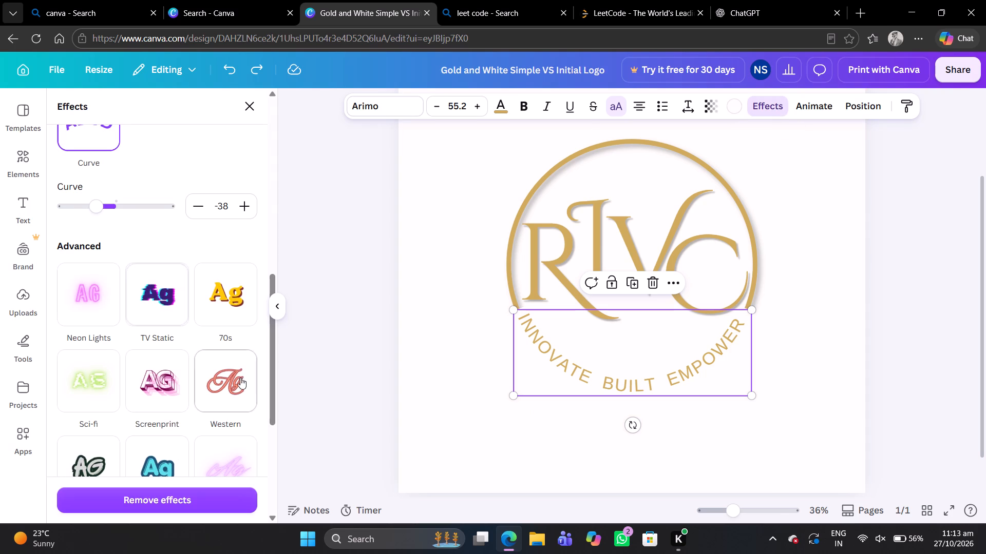
{"action": "scroll", "coordinate": [246, 390], "scroll_direction": "up", "scroll_amount": 3}
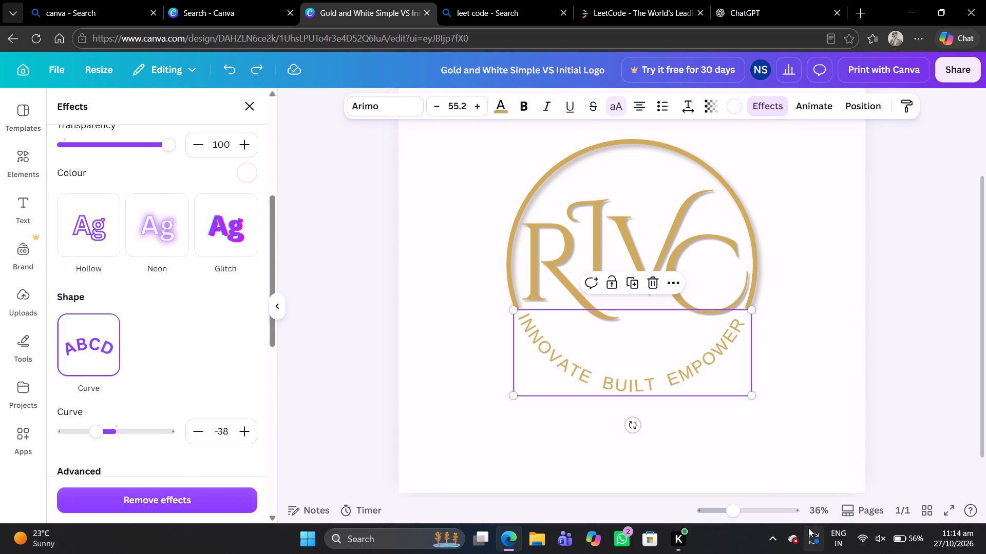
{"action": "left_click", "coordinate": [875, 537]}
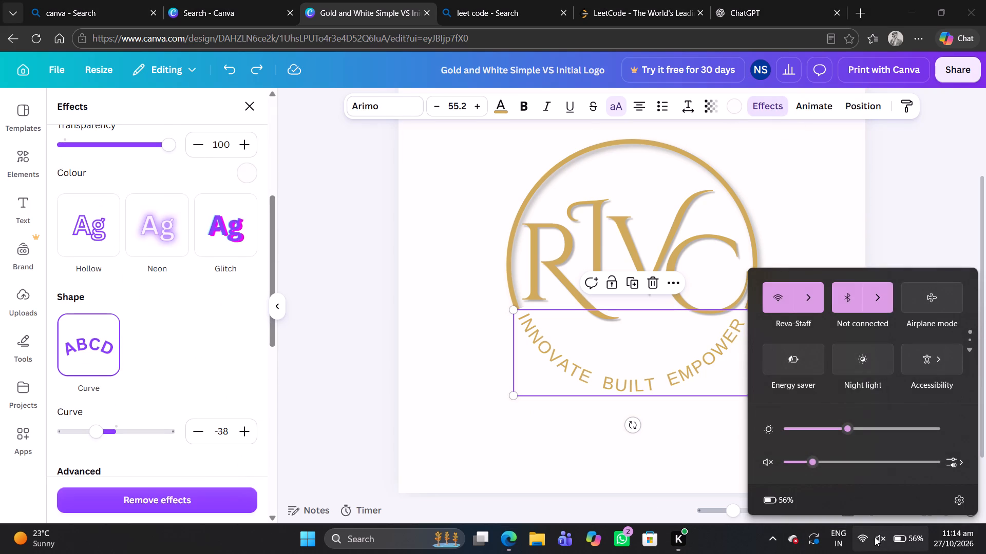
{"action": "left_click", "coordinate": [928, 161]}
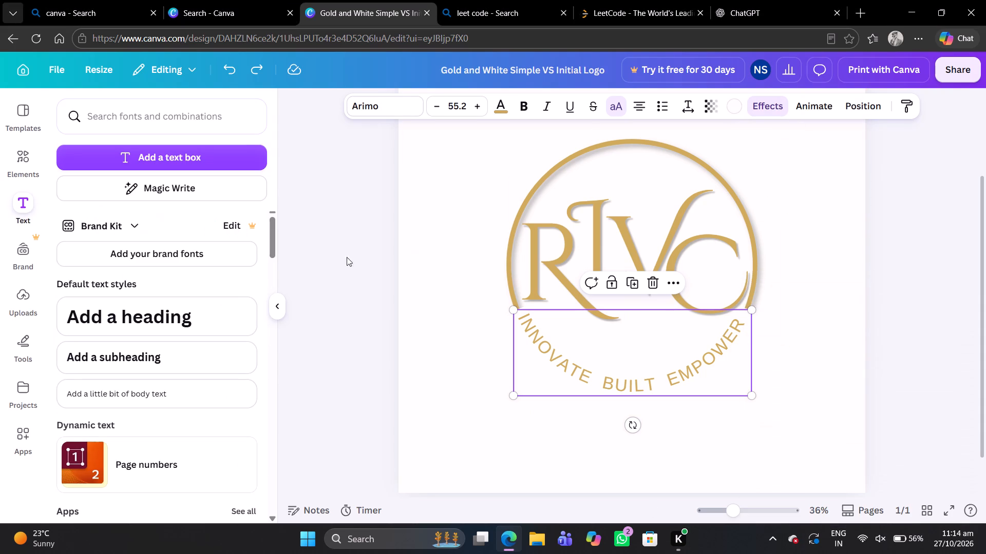
Browse the text effect styles and settings available for the curved tagline.
{"action": "left_click", "coordinate": [777, 105]}
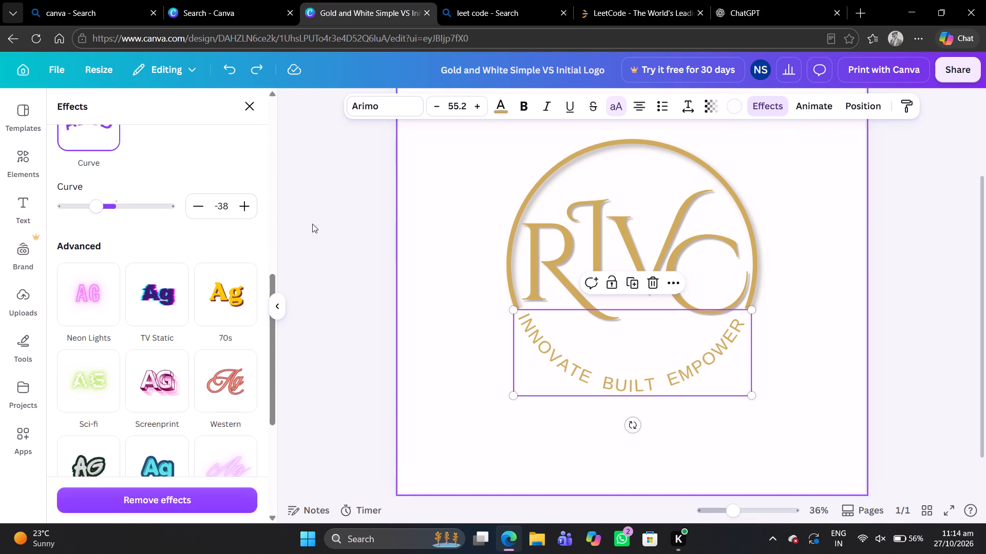
{"action": "scroll", "coordinate": [200, 298], "scroll_direction": "down", "scroll_amount": 1}
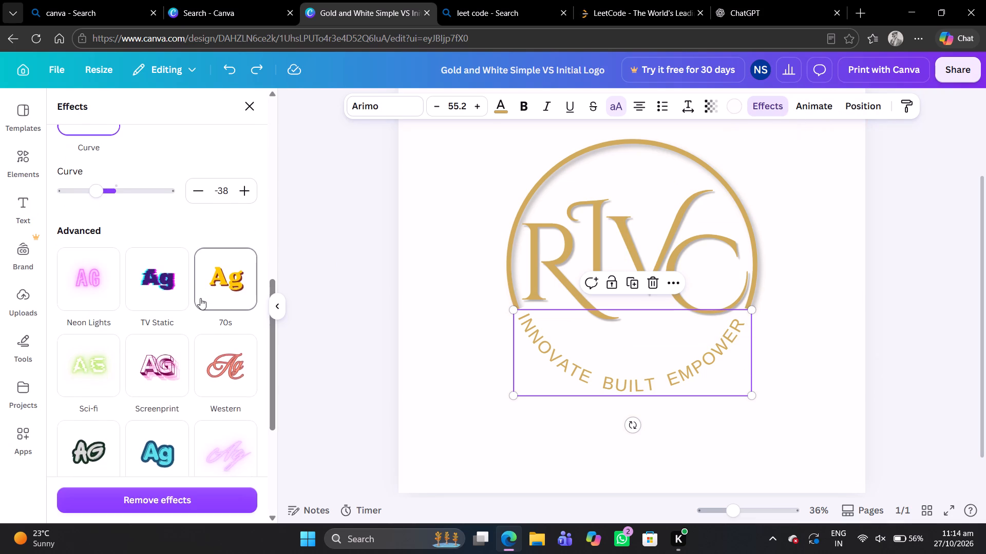
{"action": "scroll", "coordinate": [200, 298], "scroll_direction": "down", "scroll_amount": 5}
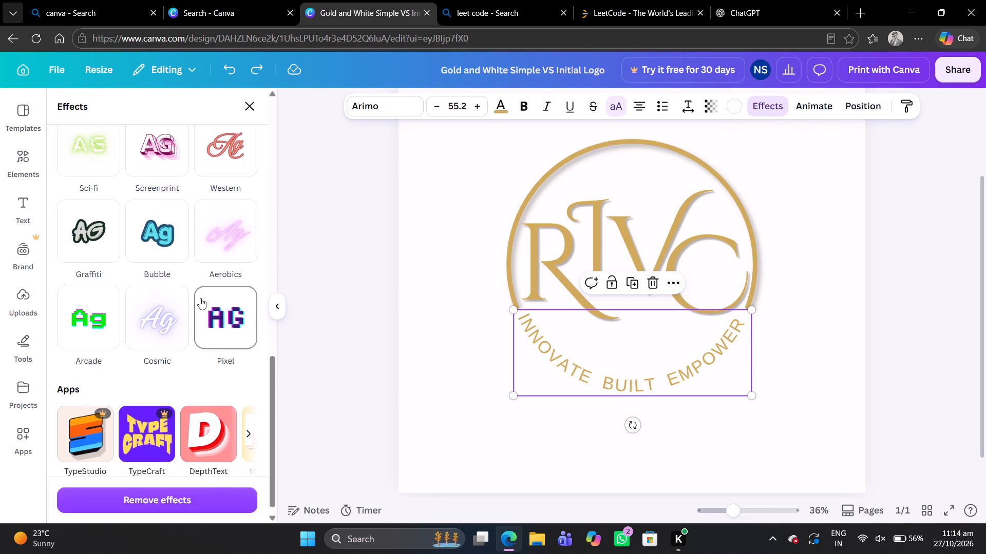
{"action": "scroll", "coordinate": [200, 298], "scroll_direction": "down", "scroll_amount": 2}
{"action": "scroll", "coordinate": [200, 298], "scroll_direction": "up", "scroll_amount": 3}
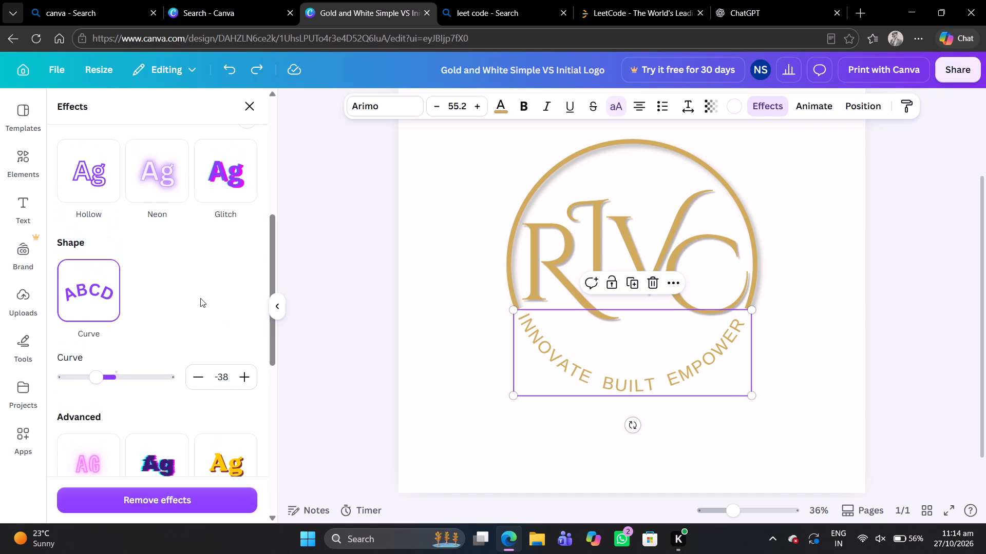
{"action": "scroll", "coordinate": [200, 298], "scroll_direction": "up", "scroll_amount": 4}
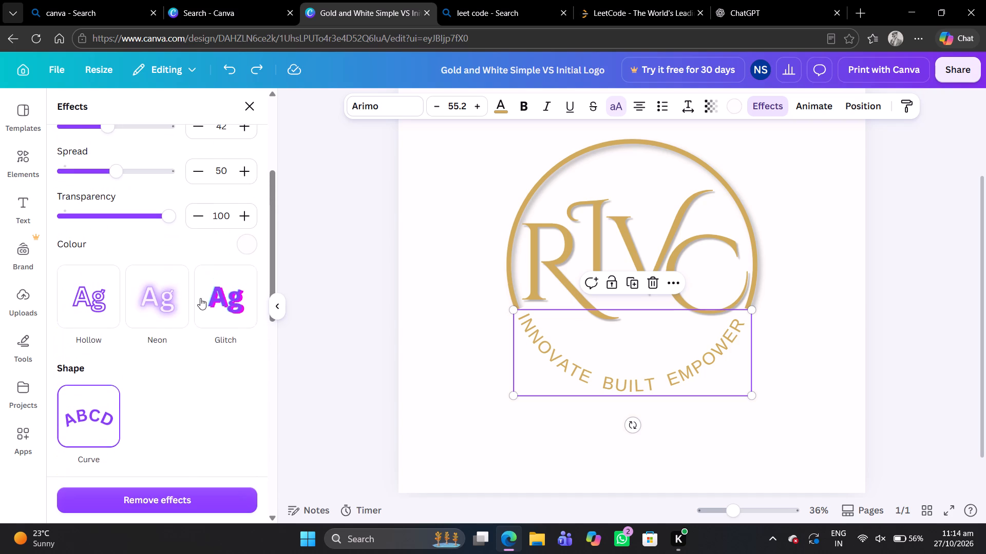
{"action": "scroll", "coordinate": [200, 298], "scroll_direction": "up", "scroll_amount": 1}
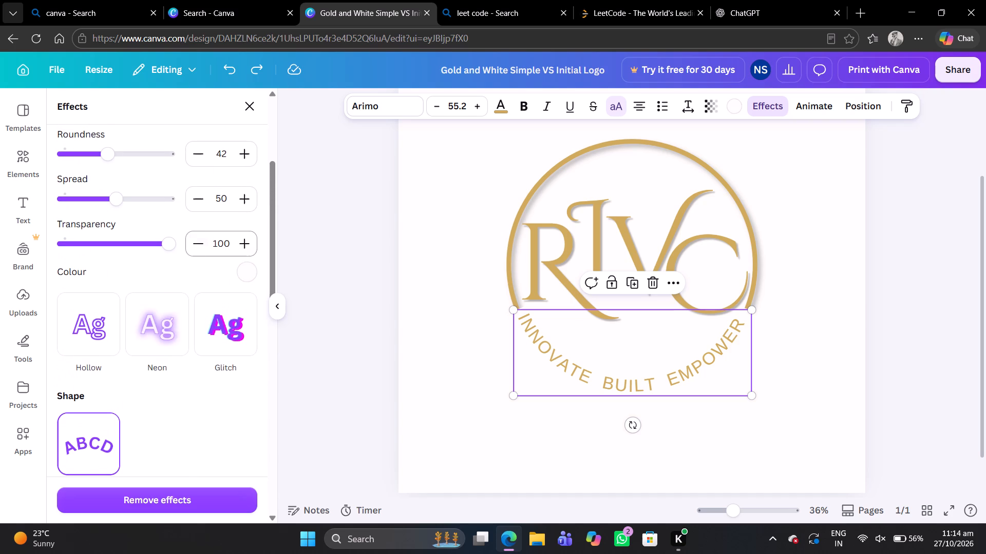
{"action": "left_click_drag", "start_coordinate": [173, 246], "coordinate": [297, 294]}
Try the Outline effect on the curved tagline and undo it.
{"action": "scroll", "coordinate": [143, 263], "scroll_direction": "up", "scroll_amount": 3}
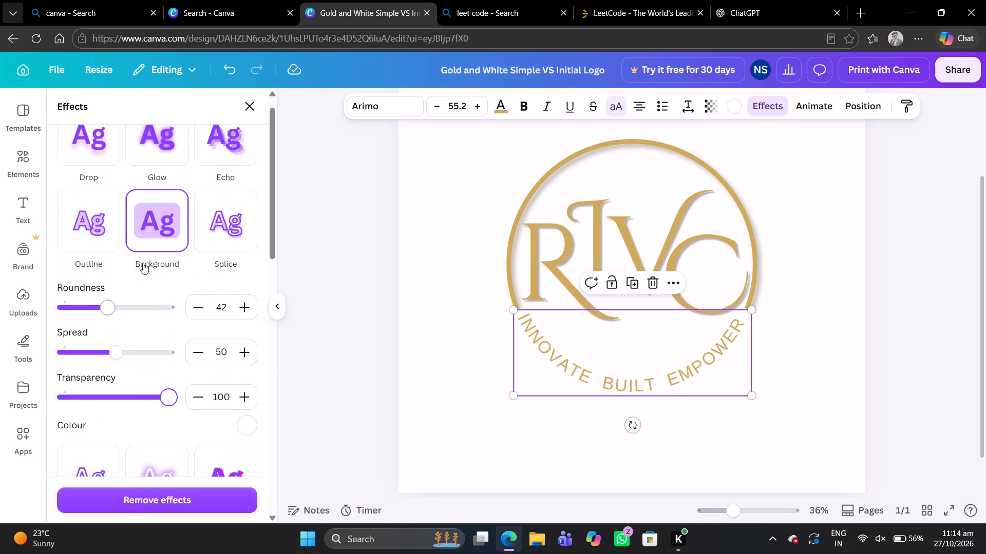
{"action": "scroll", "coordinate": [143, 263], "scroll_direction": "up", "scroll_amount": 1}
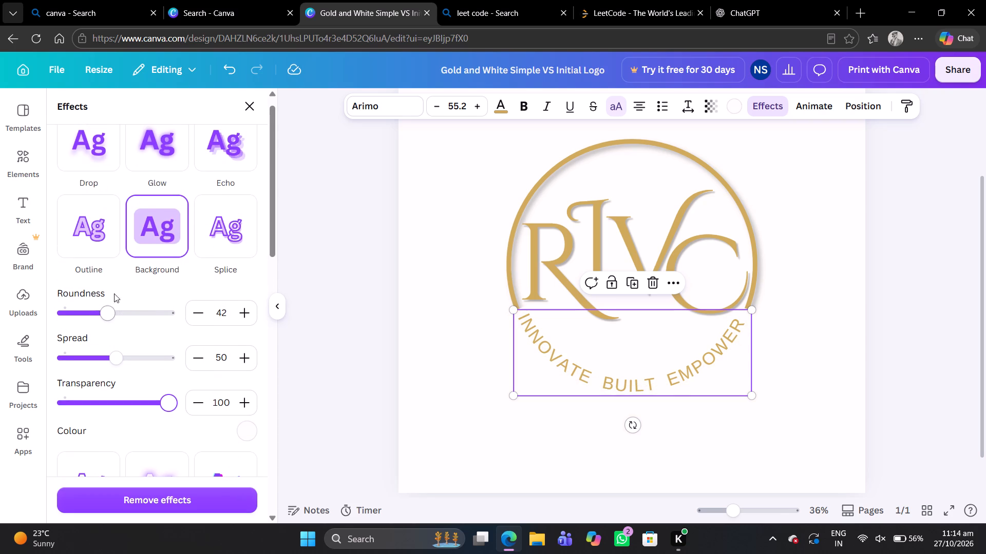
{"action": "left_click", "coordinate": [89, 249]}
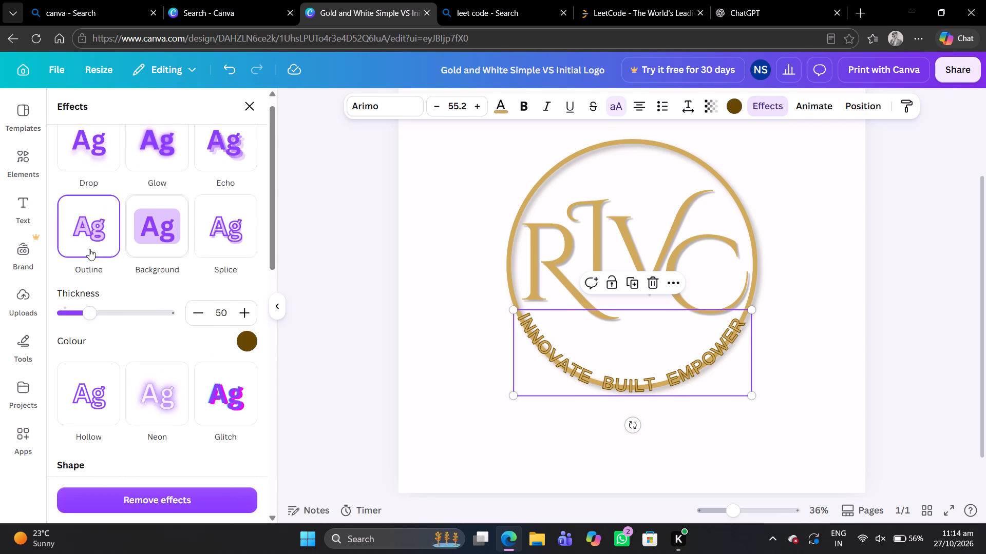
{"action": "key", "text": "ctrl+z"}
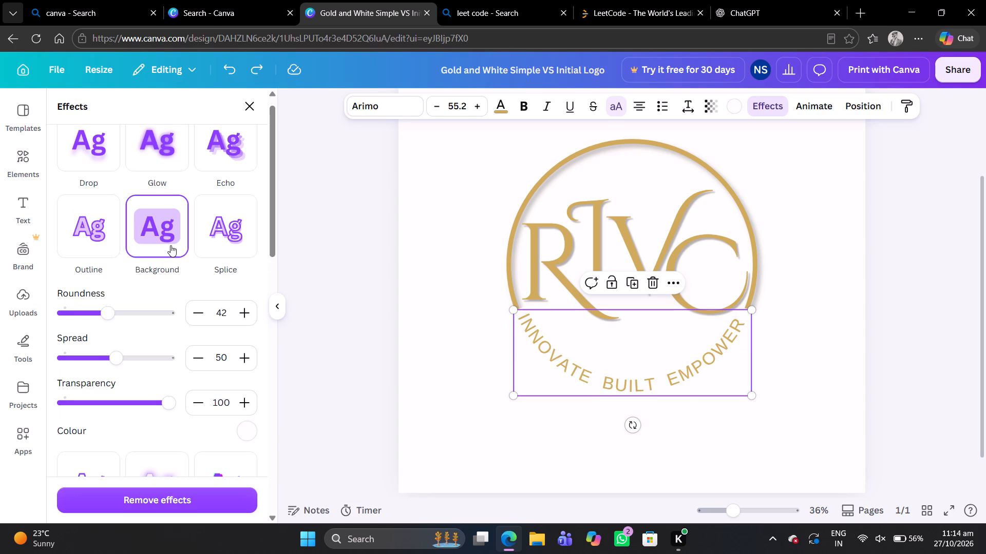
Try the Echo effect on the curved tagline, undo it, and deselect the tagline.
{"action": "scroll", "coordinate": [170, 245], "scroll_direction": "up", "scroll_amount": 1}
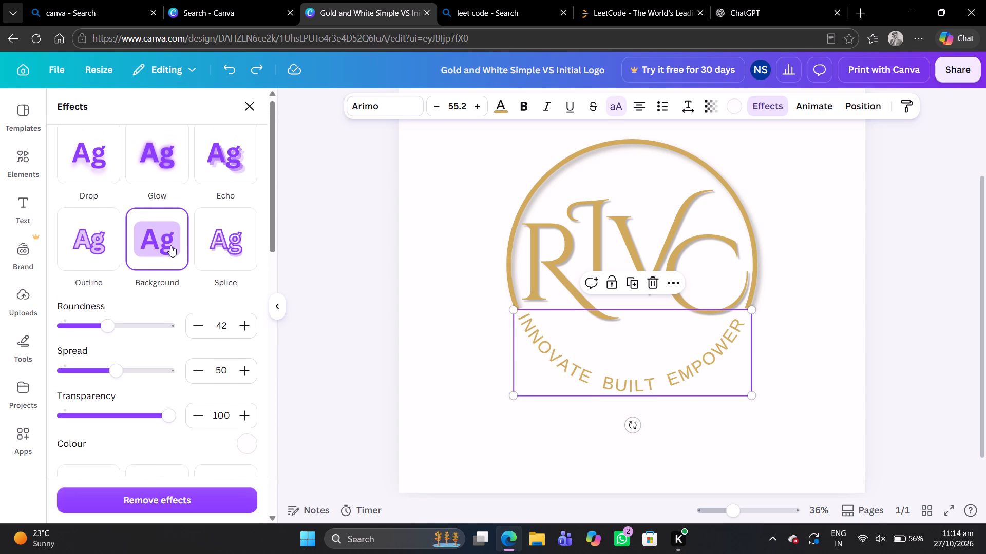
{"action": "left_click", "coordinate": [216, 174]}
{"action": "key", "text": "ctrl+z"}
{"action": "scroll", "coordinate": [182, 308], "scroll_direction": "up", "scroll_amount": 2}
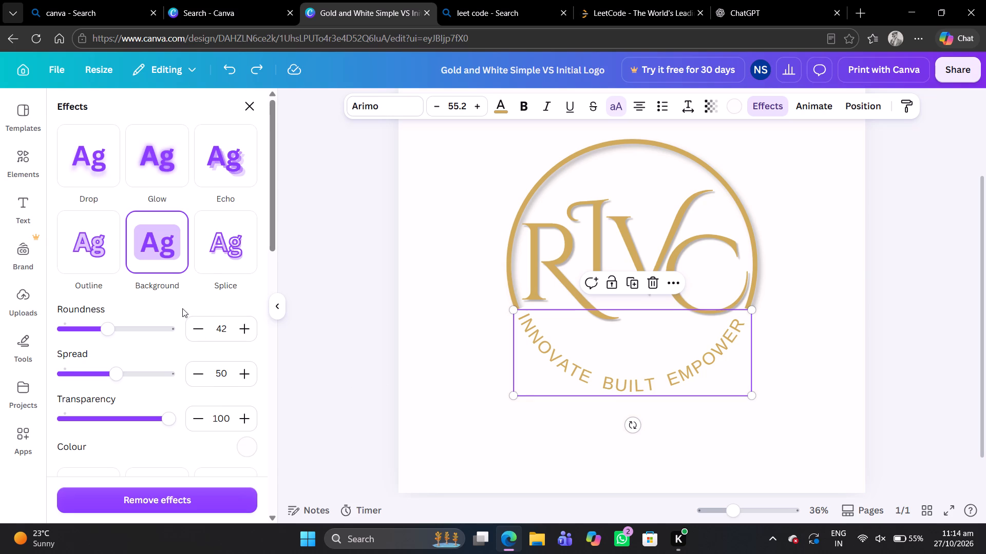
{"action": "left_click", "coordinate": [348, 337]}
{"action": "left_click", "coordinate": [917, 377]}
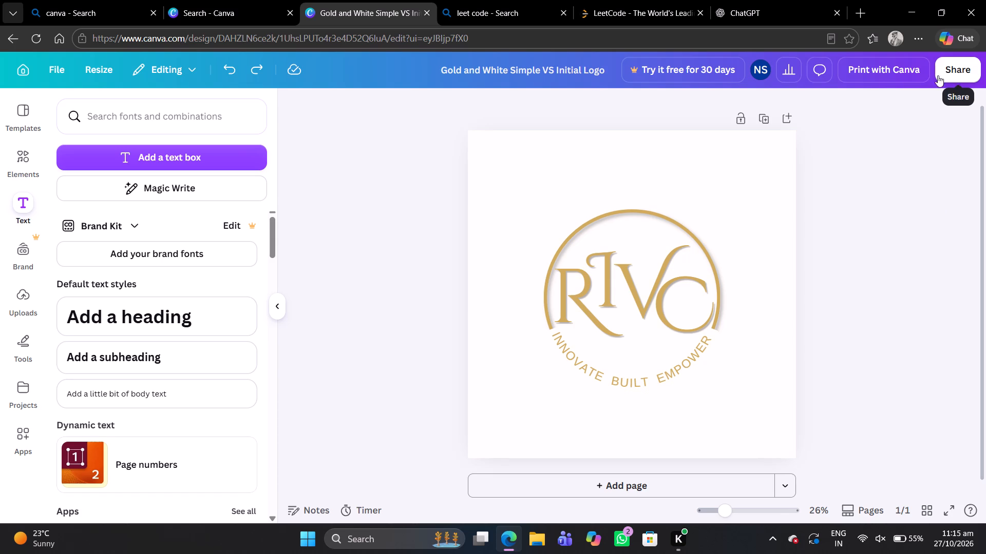
Add a blank second page to the design.
{"action": "left_click", "coordinate": [790, 120]}
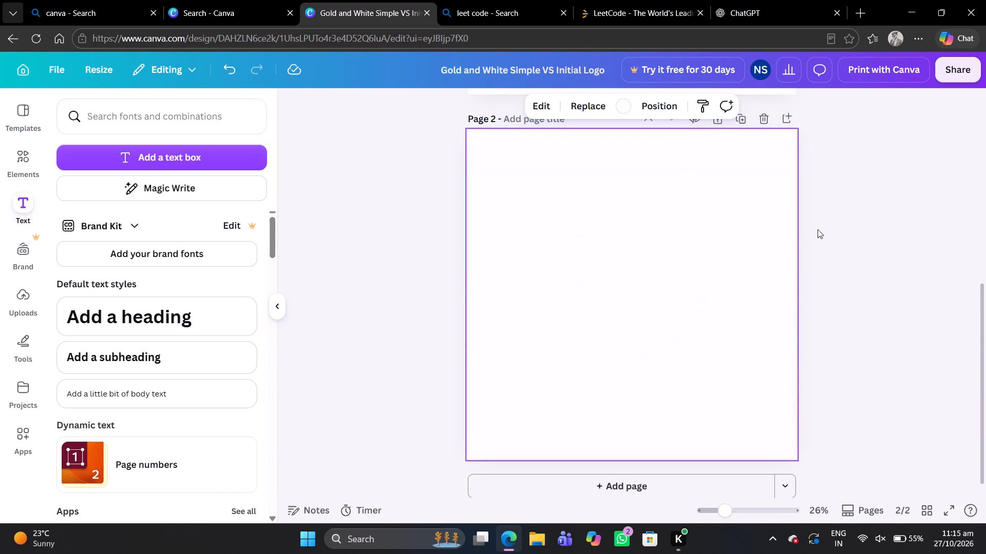
Group the circle, the RIVC letters and the curved tagline on page 1 into one object.
{"action": "scroll", "coordinate": [819, 240], "scroll_direction": "up", "scroll_amount": 3}
{"action": "left_click_drag", "start_coordinate": [756, 437], "coordinate": [715, 381]}
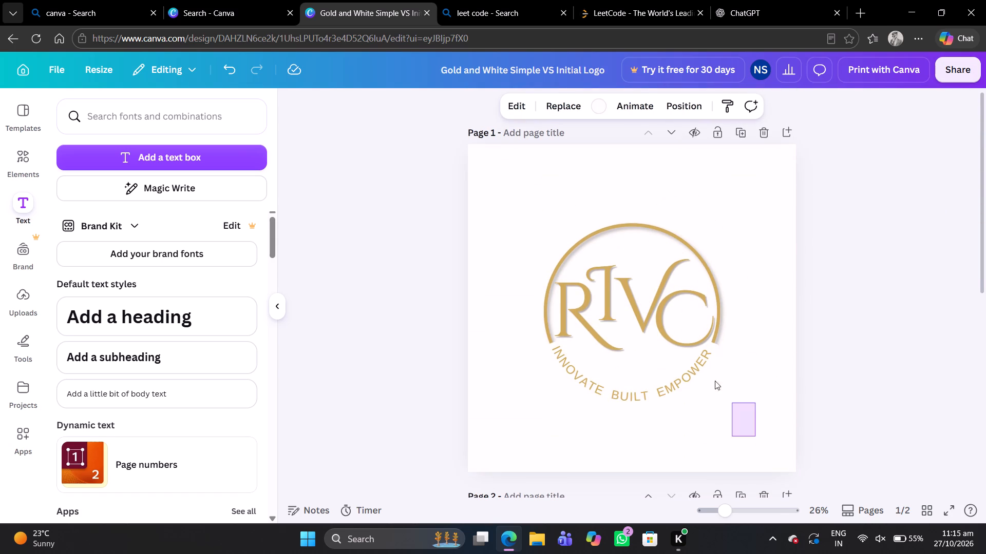
{"action": "left_click_drag", "start_coordinate": [715, 381], "coordinate": [520, 180]}
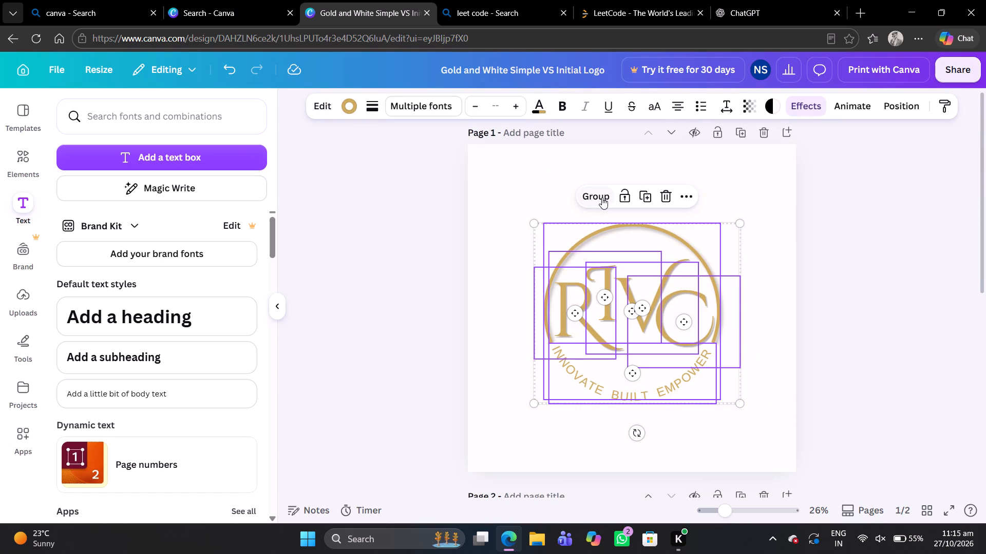
{"action": "left_click", "coordinate": [602, 197]}
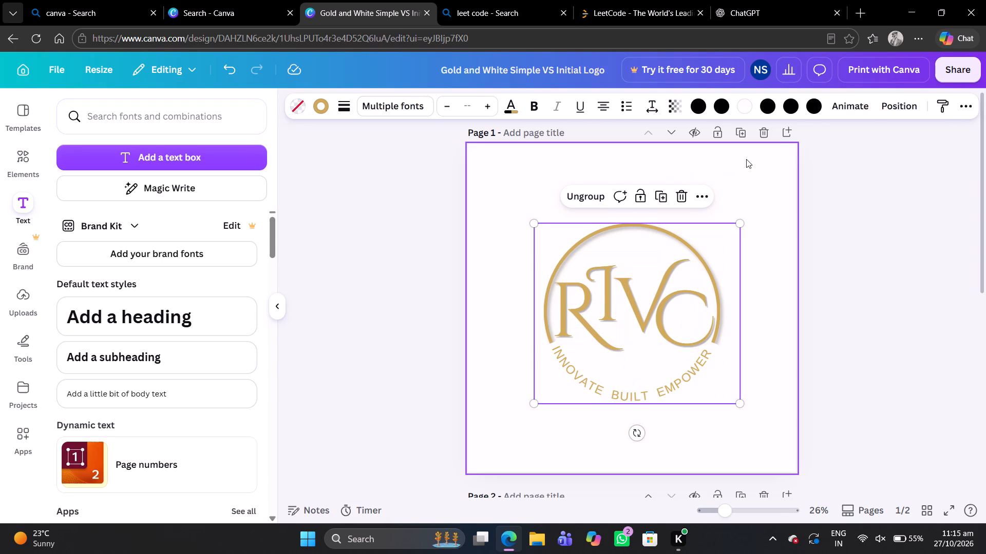
Copy the grouped logo from page 1 and paste it onto page 2.
{"action": "key", "text": "ctrl+c"}
{"action": "scroll", "coordinate": [887, 307], "scroll_direction": "down", "scroll_amount": 3}
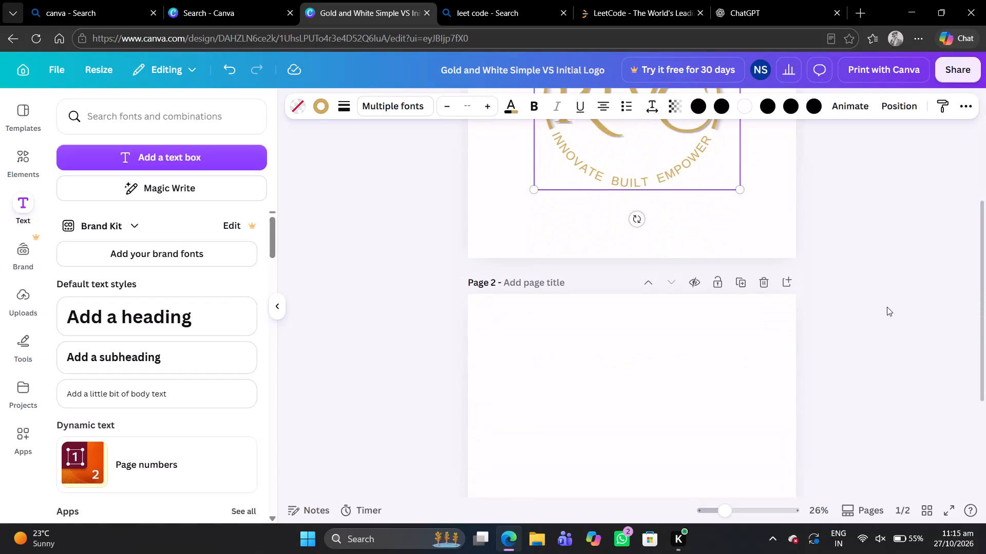
{"action": "left_click", "coordinate": [716, 391]}
{"action": "key", "text": "ctrl+v"}
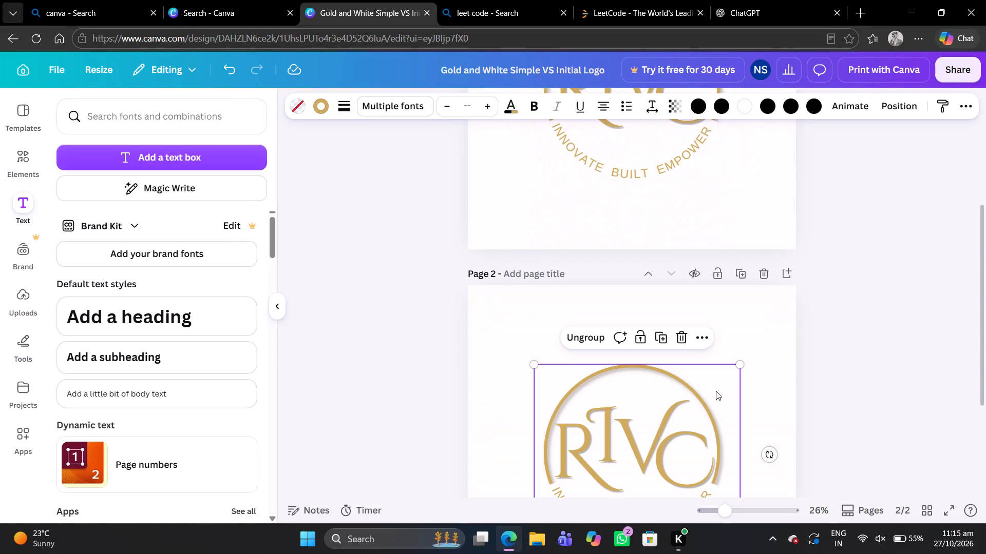
Scale down the logo copy on page 2 slightly and centre it horizontally, near the middle of the page.
{"action": "scroll", "coordinate": [716, 391], "scroll_direction": "down", "scroll_amount": 2}
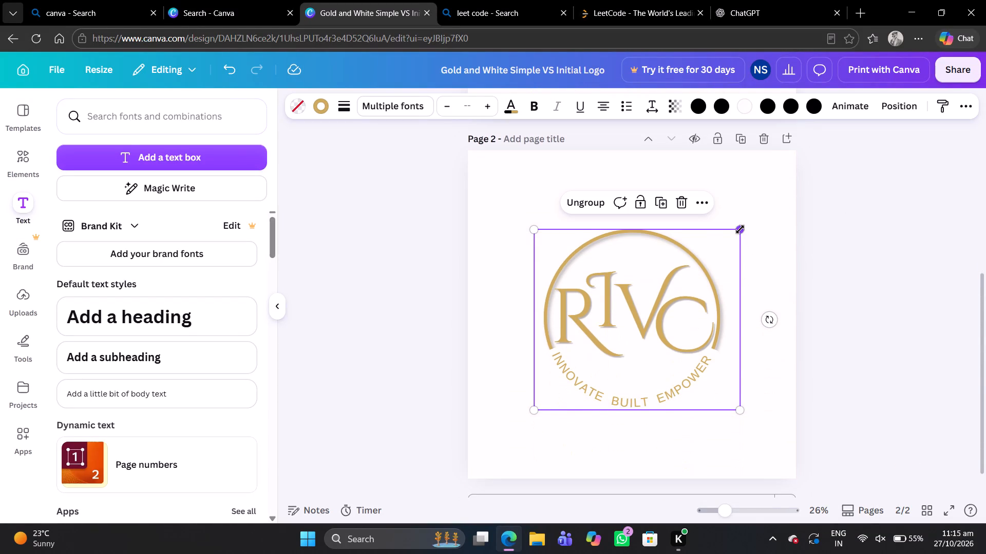
{"action": "left_click_drag", "start_coordinate": [740, 229], "coordinate": [710, 279]}
{"action": "left_click_drag", "start_coordinate": [654, 316], "coordinate": [675, 291]}
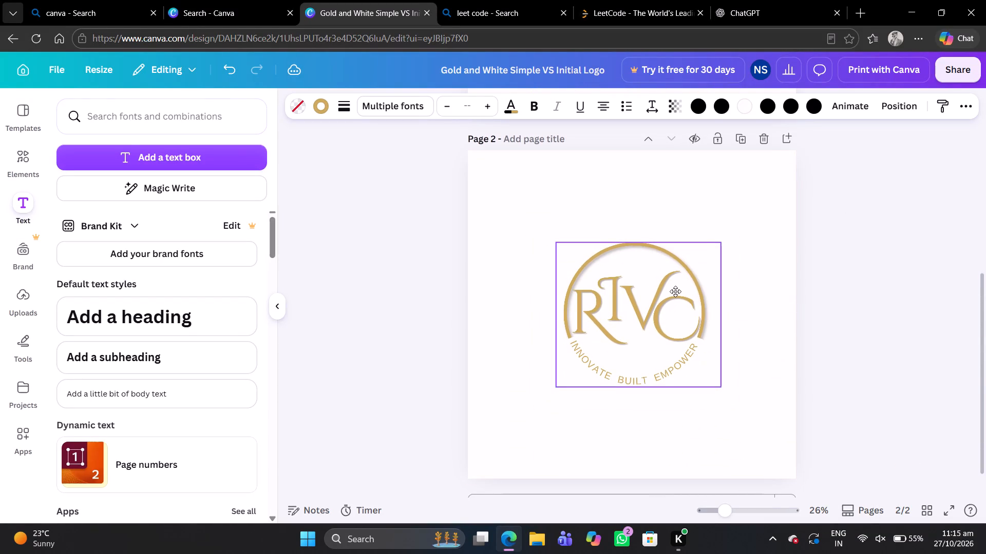
{"action": "left_click_drag", "start_coordinate": [675, 291], "coordinate": [668, 275]}
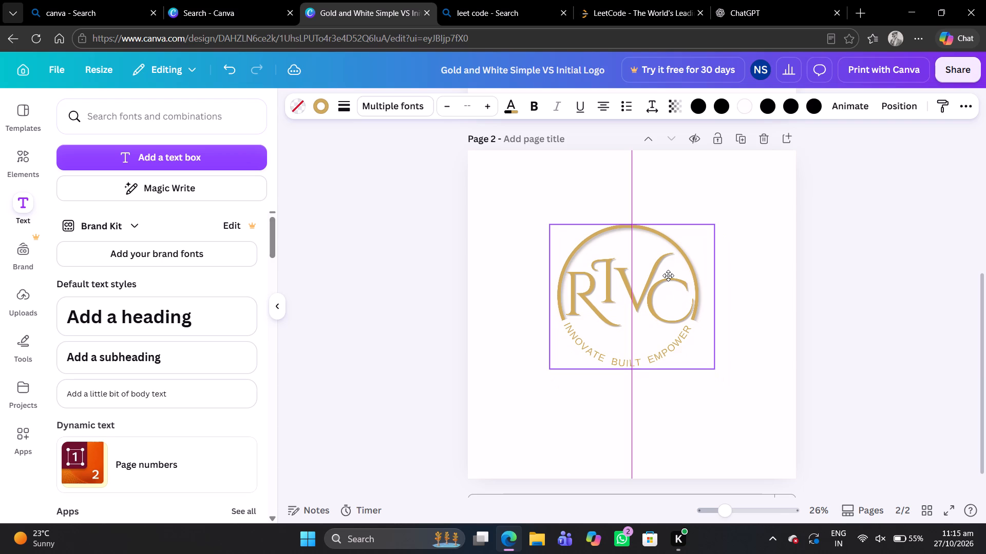
{"action": "left_click_drag", "start_coordinate": [668, 275], "coordinate": [677, 277]}
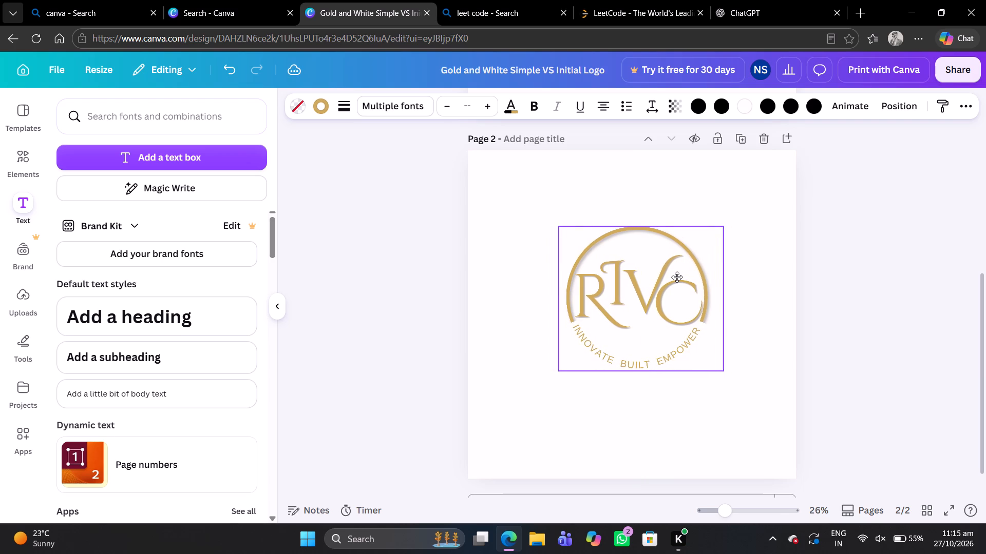
{"action": "left_click_drag", "start_coordinate": [677, 277], "coordinate": [669, 277]}
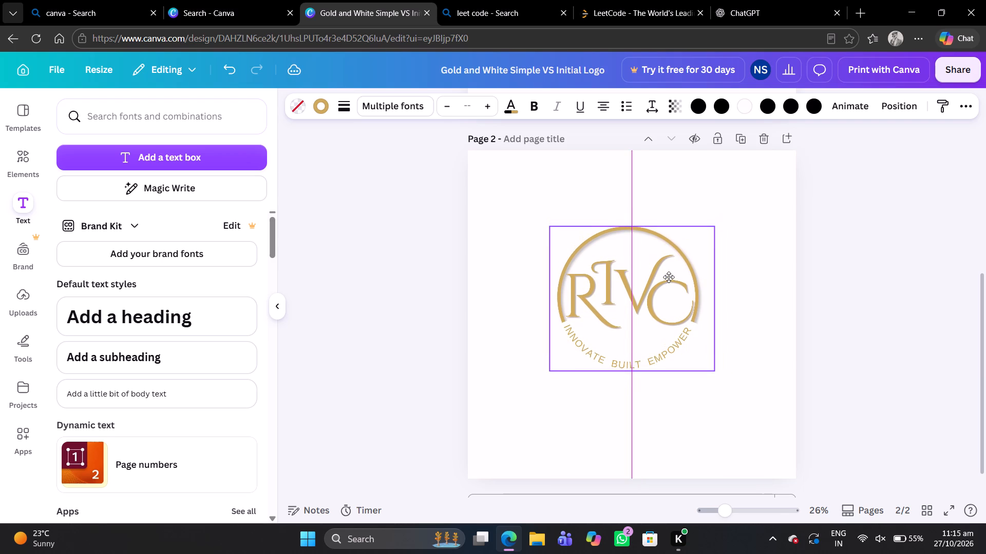
{"action": "left_click_drag", "start_coordinate": [669, 277], "coordinate": [673, 289]}
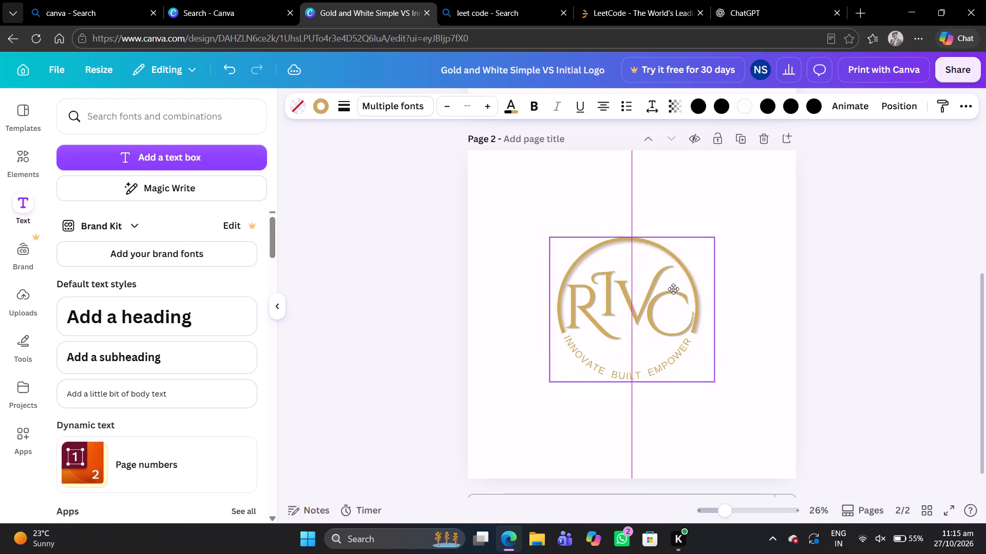
{"action": "left_click_drag", "start_coordinate": [673, 289], "coordinate": [673, 290]}
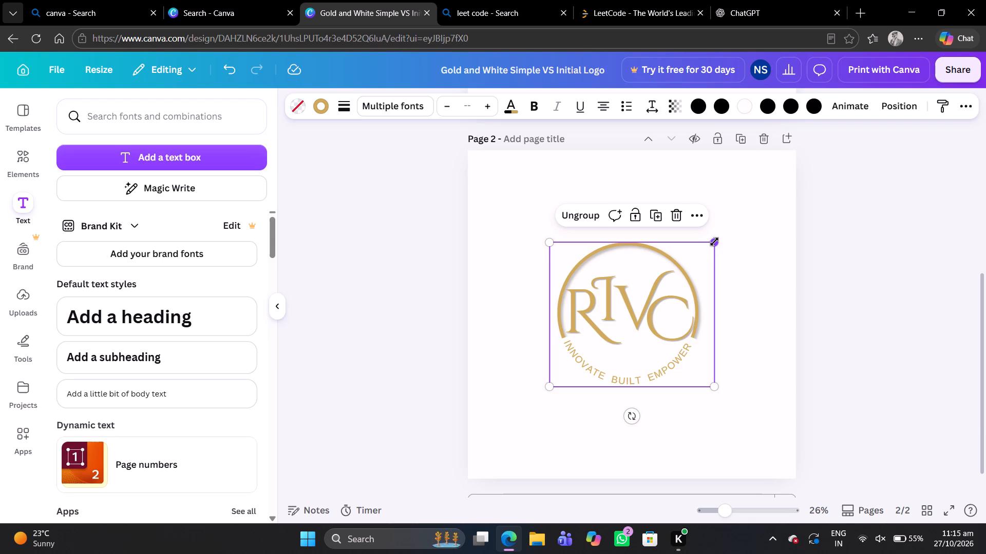
Shrink the page 2 logo further, realign it on the page's vertical centre line near mid-height, and deselect it.
{"action": "left_click_drag", "start_coordinate": [714, 242], "coordinate": [680, 285]}
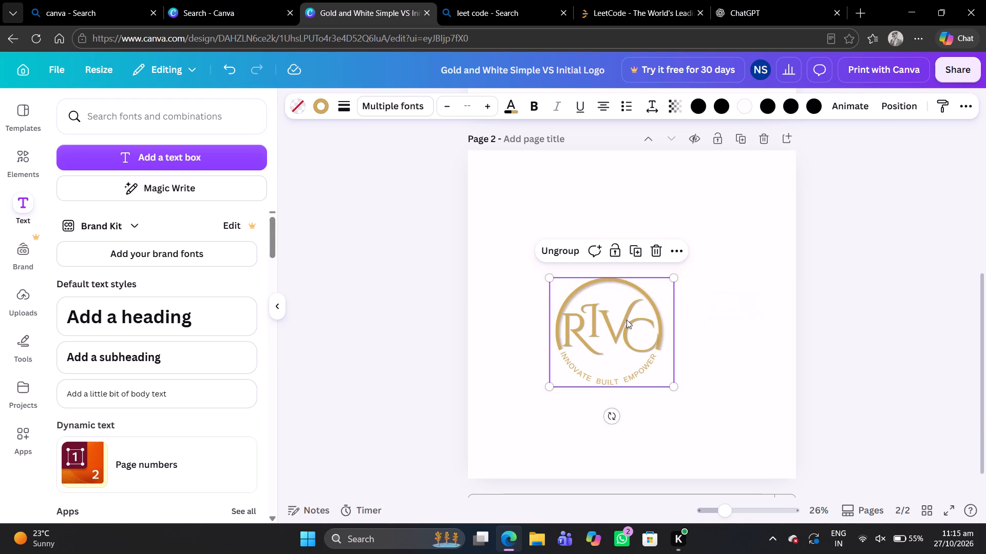
{"action": "left_click_drag", "start_coordinate": [627, 320], "coordinate": [646, 256]}
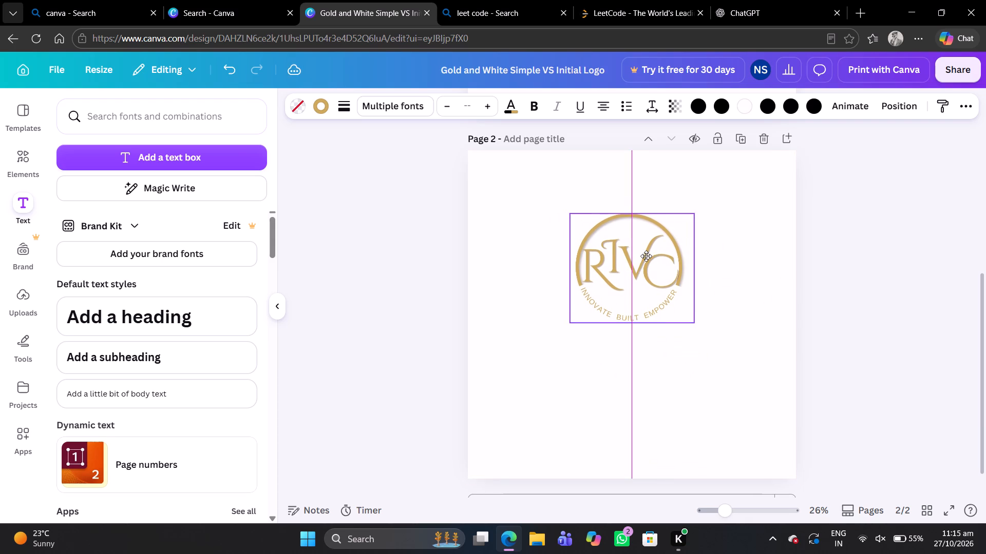
{"action": "left_click_drag", "start_coordinate": [646, 256], "coordinate": [652, 272]}
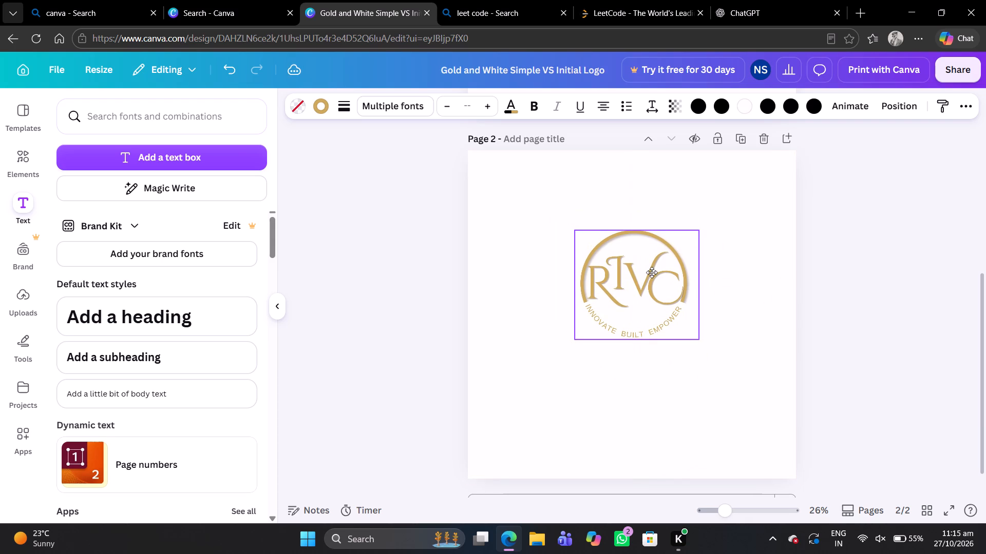
{"action": "left_click_drag", "start_coordinate": [652, 272], "coordinate": [646, 288]}
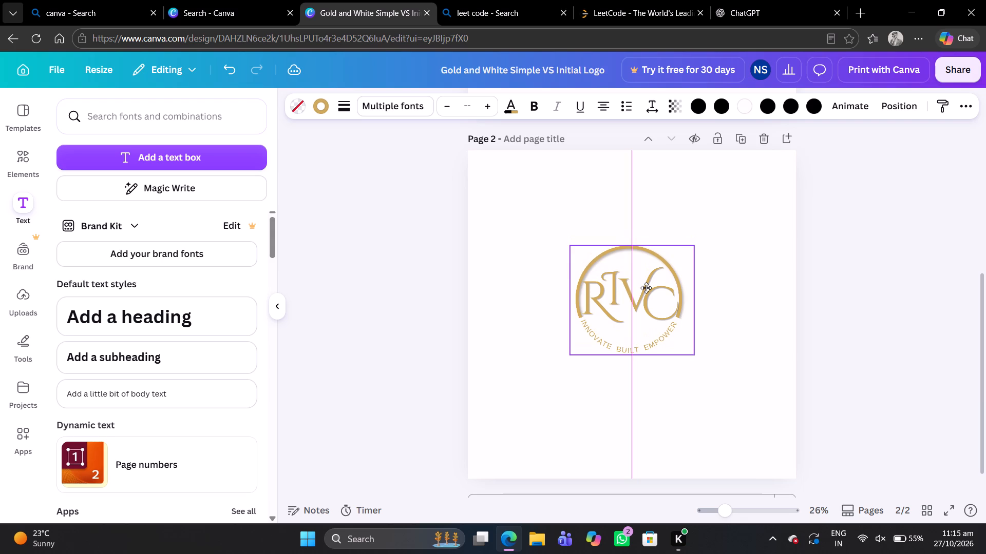
{"action": "left_click_drag", "start_coordinate": [646, 288], "coordinate": [648, 302]}
{"action": "left_click", "coordinate": [872, 283]}
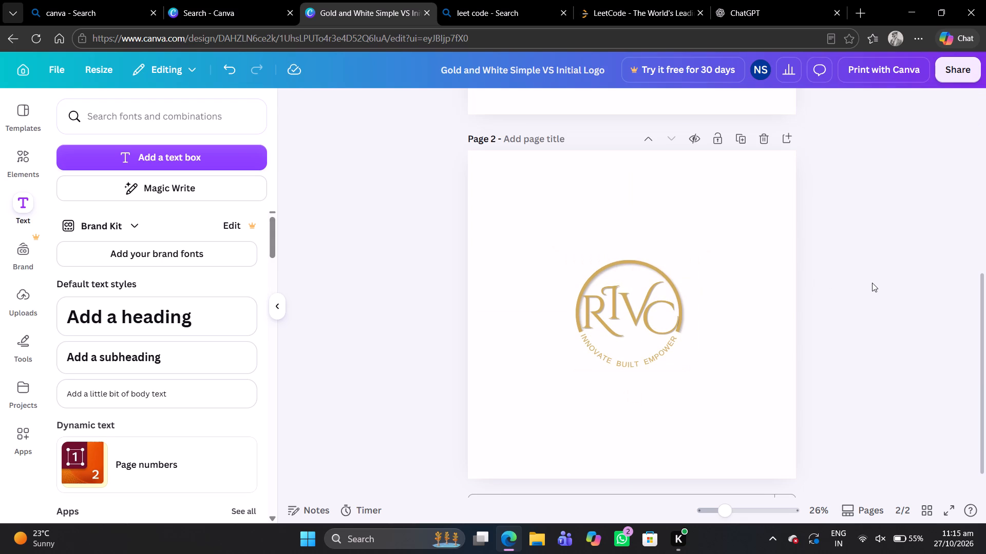
{"action": "left_click", "coordinate": [872, 283]}
Reposition the grouped logo on page 1 onto the page's vertical centre line at about mid-height, and deselect it.
{"action": "scroll", "coordinate": [872, 283], "scroll_direction": "up", "scroll_amount": 3}
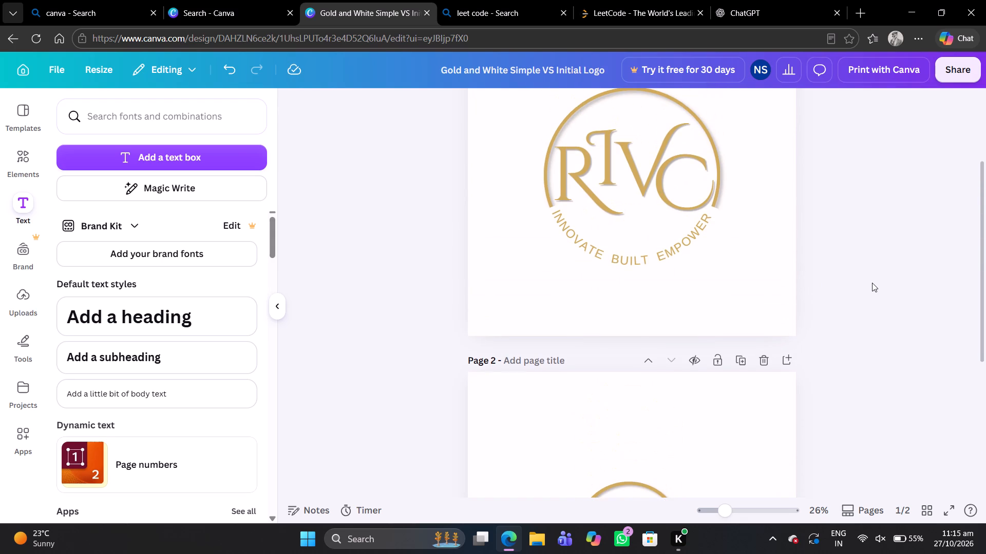
{"action": "scroll", "coordinate": [872, 283], "scroll_direction": "up", "scroll_amount": 2}
{"action": "left_click_drag", "start_coordinate": [670, 296], "coordinate": [661, 235]}
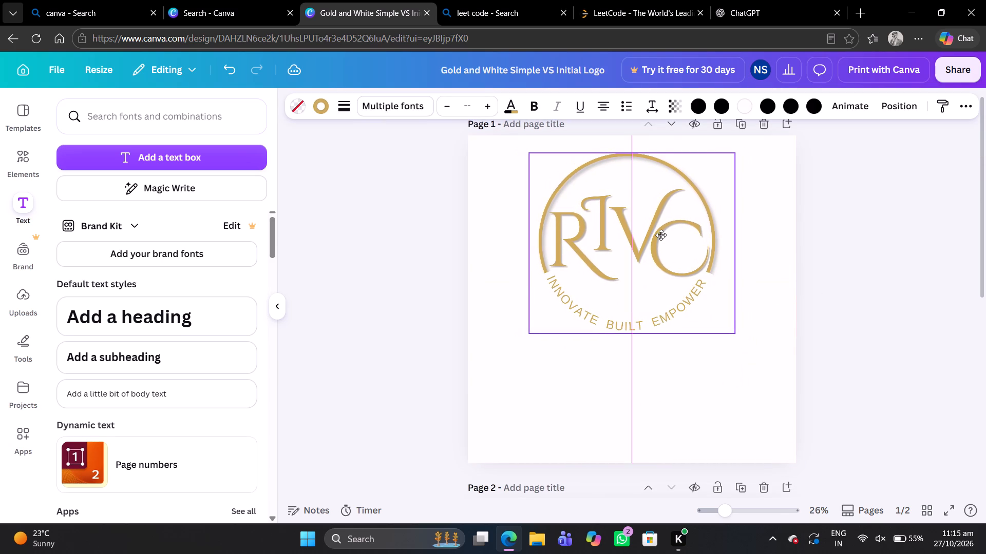
{"action": "left_click_drag", "start_coordinate": [661, 235], "coordinate": [669, 263]}
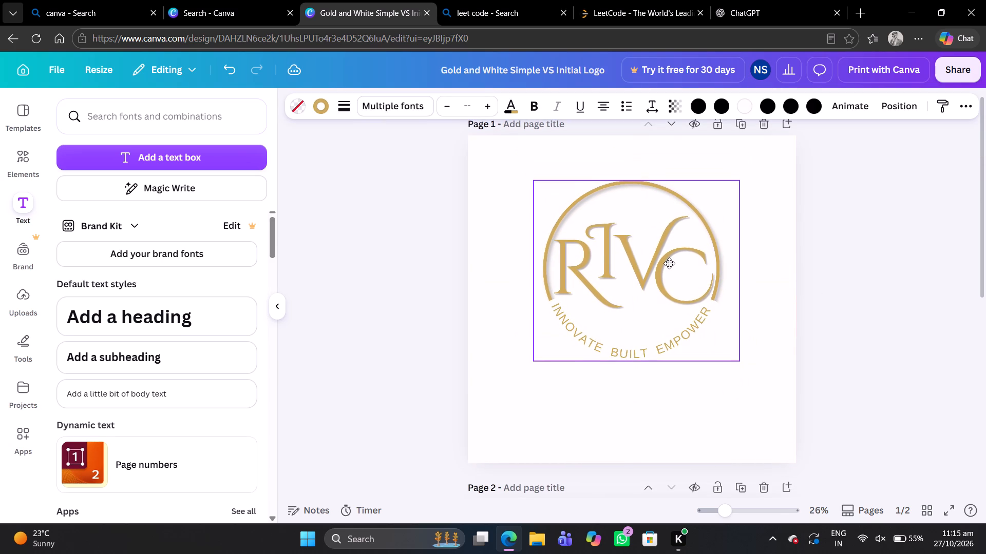
{"action": "left_click_drag", "start_coordinate": [669, 263], "coordinate": [665, 269]}
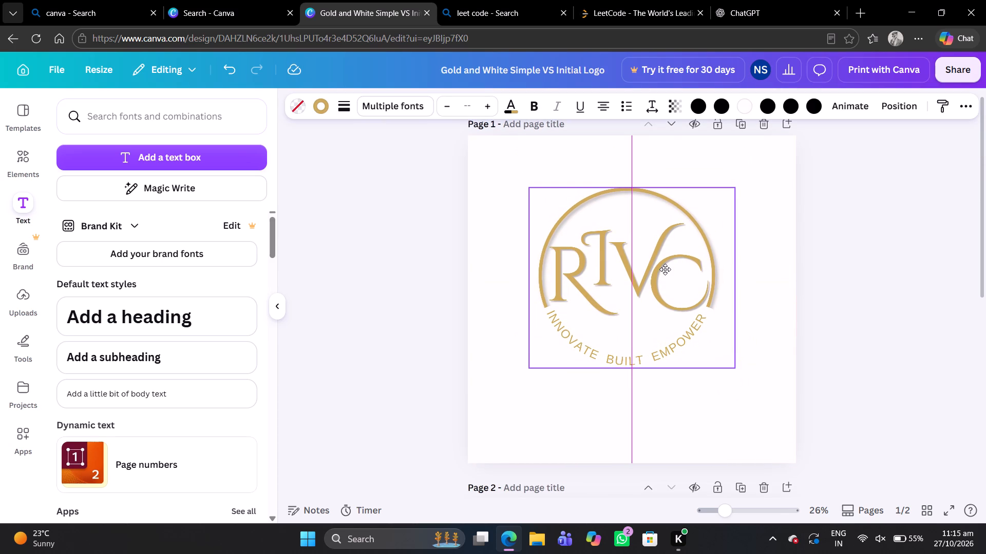
{"action": "left_click_drag", "start_coordinate": [665, 269], "coordinate": [668, 282]}
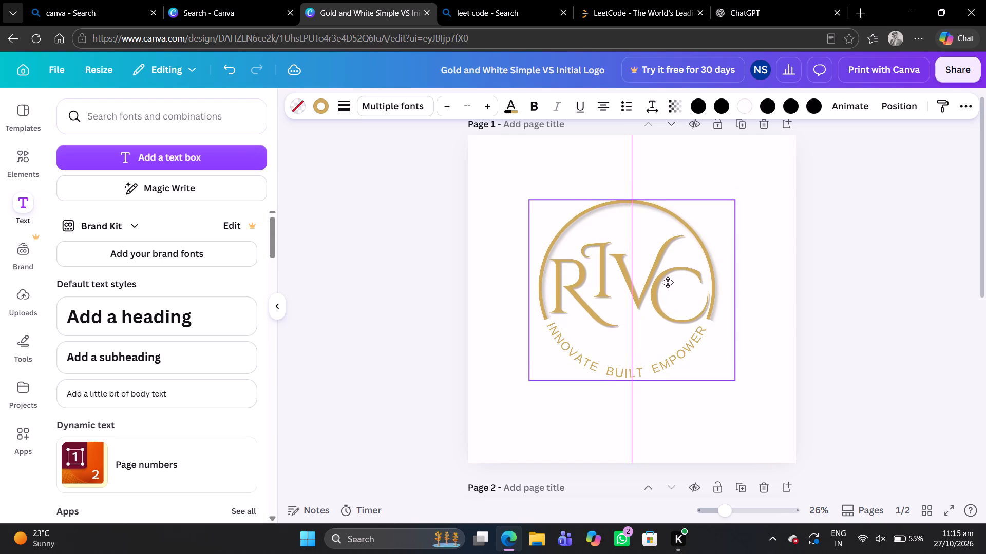
{"action": "left_click_drag", "start_coordinate": [668, 282], "coordinate": [668, 289]}
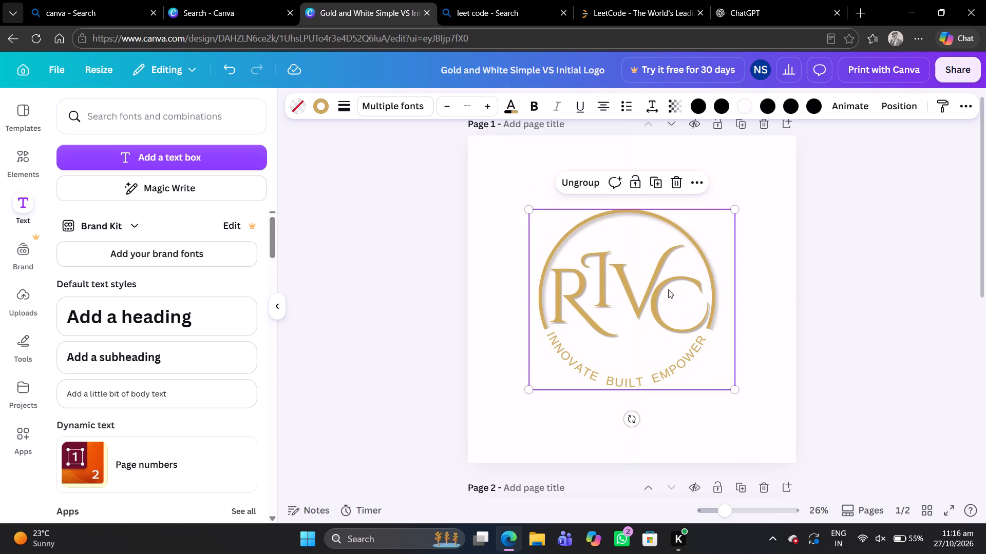
{"action": "left_click", "coordinate": [844, 256]}
Download all pages of the logo design as PNG images at size 1 (2,000 × 2,000 px).
{"action": "scroll", "coordinate": [844, 256], "scroll_direction": "down", "scroll_amount": 5}
{"action": "scroll", "coordinate": [844, 256], "scroll_direction": "up", "scroll_amount": 1}
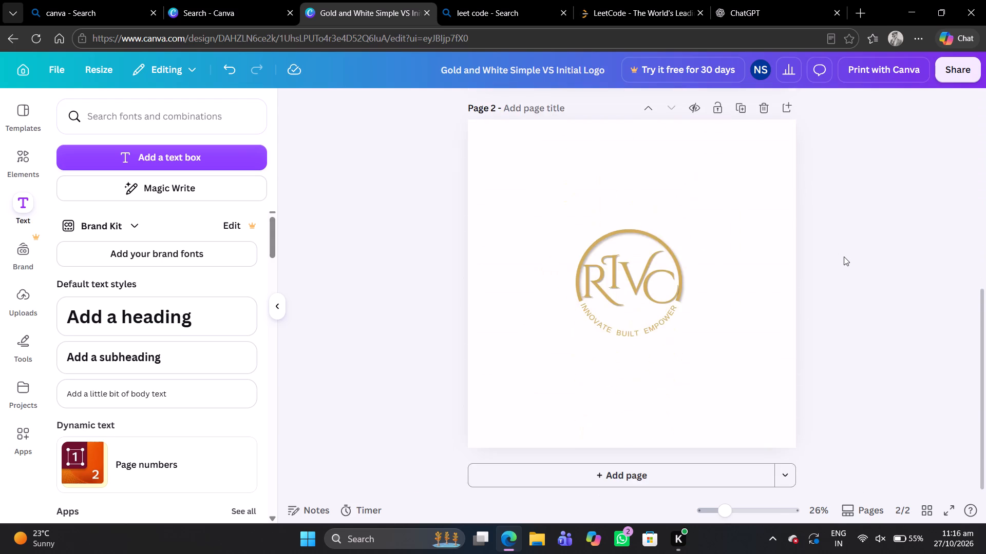
{"action": "scroll", "coordinate": [844, 256], "scroll_direction": "up", "scroll_amount": 2}
{"action": "left_click", "coordinate": [972, 63]}
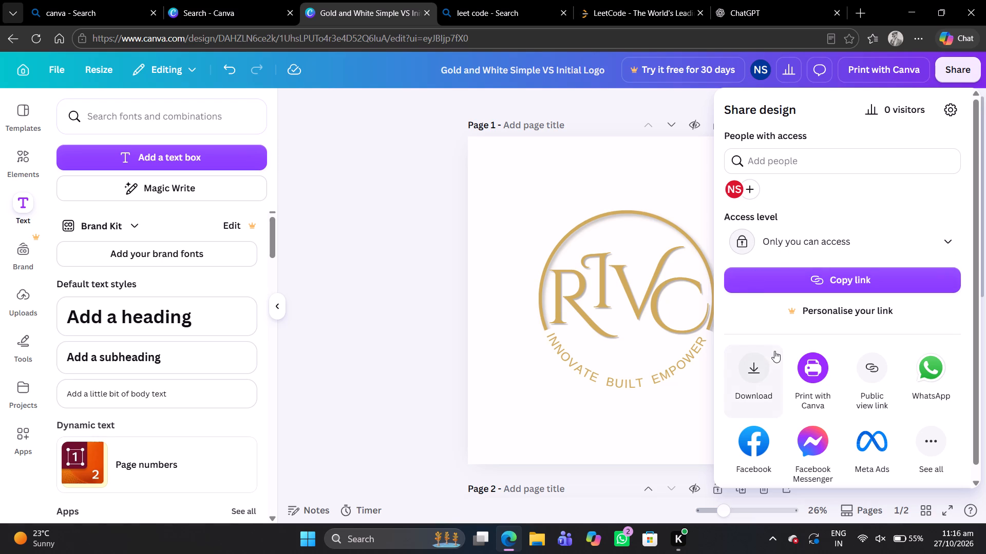
{"action": "left_click", "coordinate": [756, 370]}
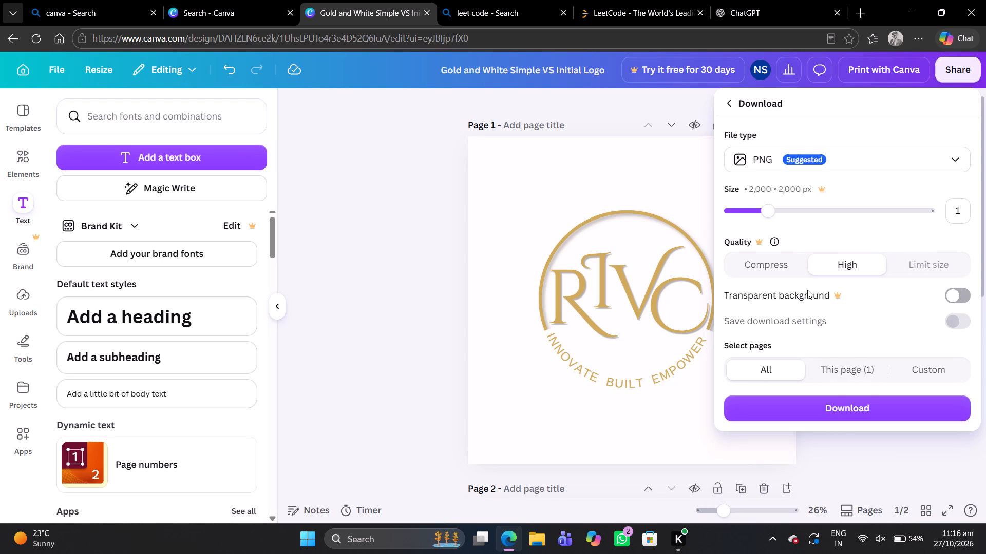
{"action": "left_click", "coordinate": [844, 408]}
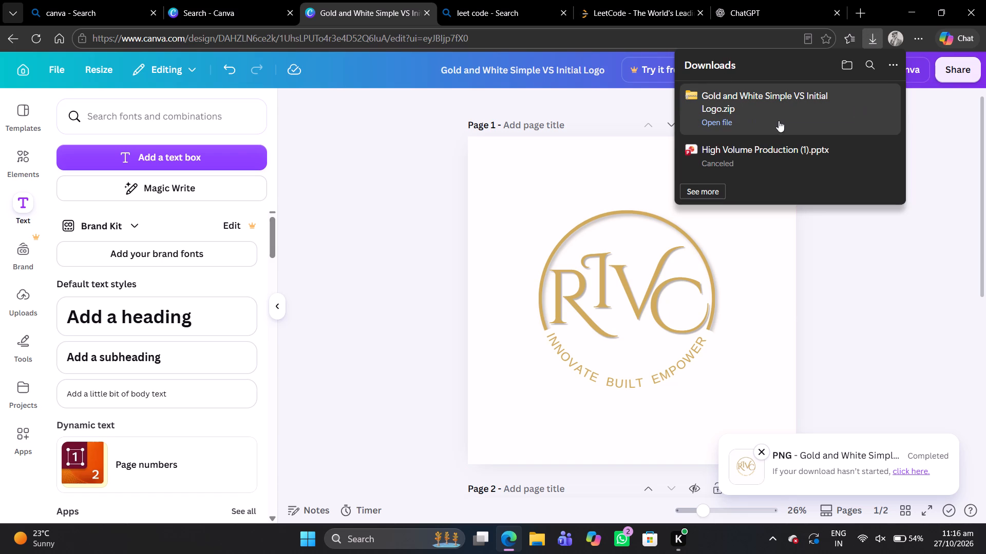
Open the downloaded Gold and White Simple VS Initial Logo.zip in File Explorer and inspect images 1 and 2 in Photos.
{"action": "left_click", "coordinate": [784, 111]}
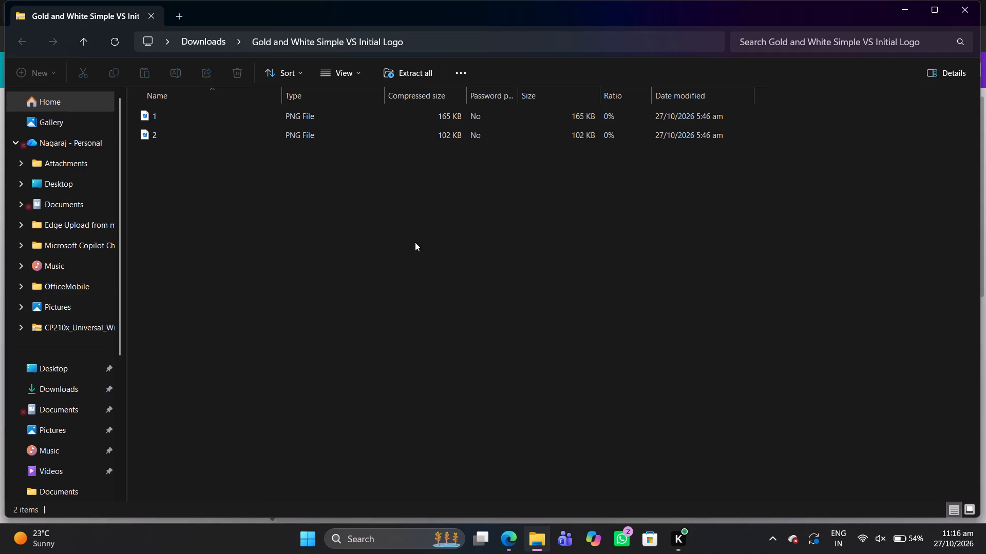
{"action": "double_click", "coordinate": [225, 116]}
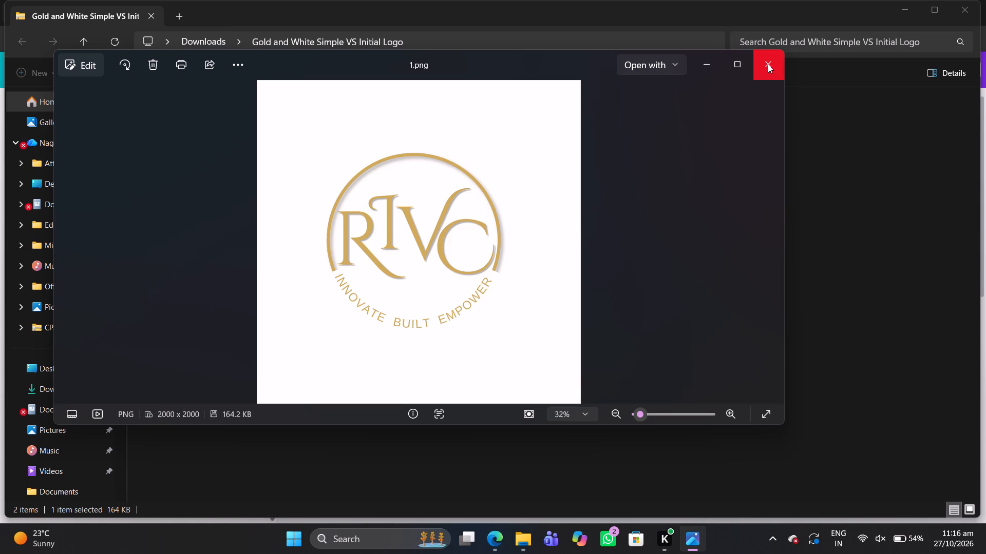
{"action": "left_click", "coordinate": [768, 64]}
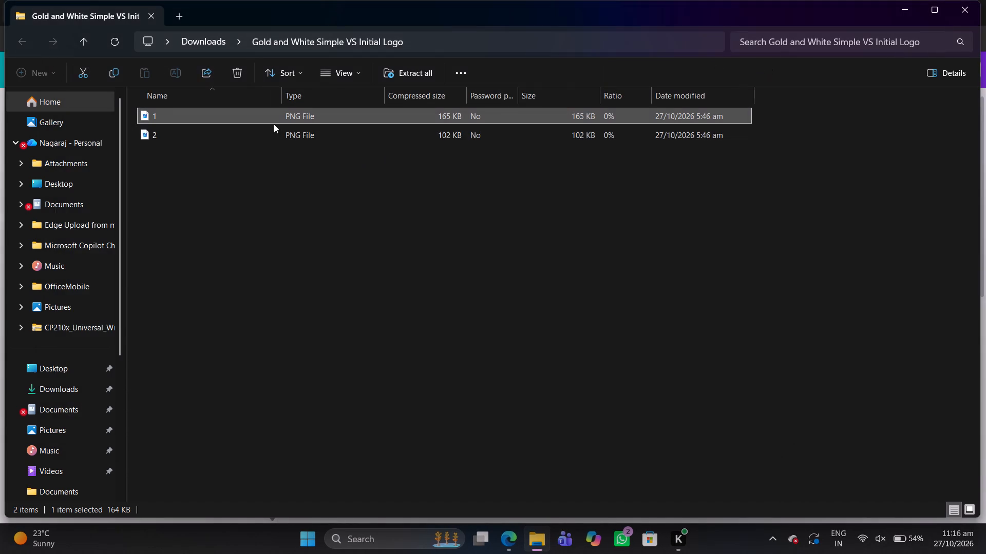
{"action": "double_click", "coordinate": [275, 140]}
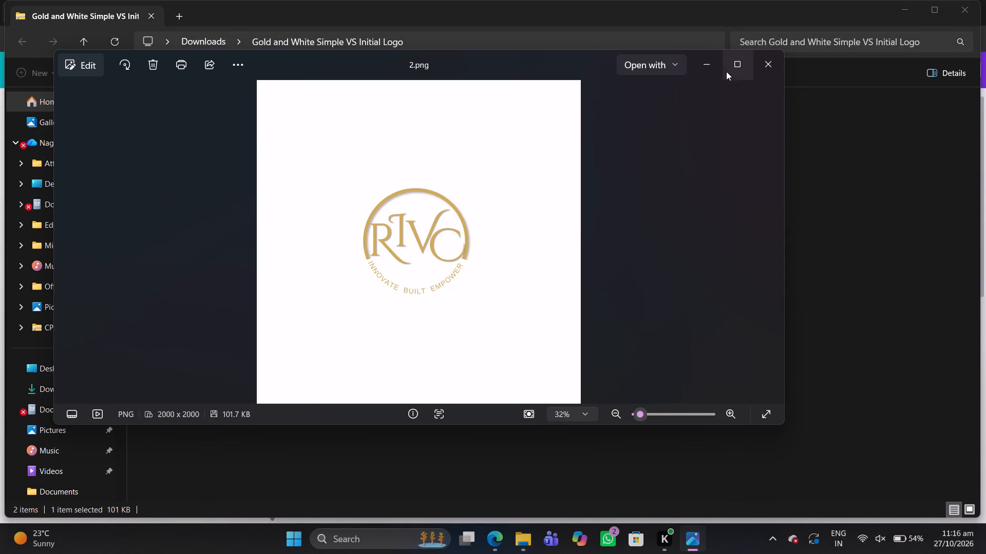
Close the image preview and copy both PNG files, 1 and 2, from the Gold and White Simple VS Initial Logo archive.
{"action": "left_click", "coordinate": [763, 66]}
{"action": "left_click_drag", "start_coordinate": [386, 222], "coordinate": [380, 149]}
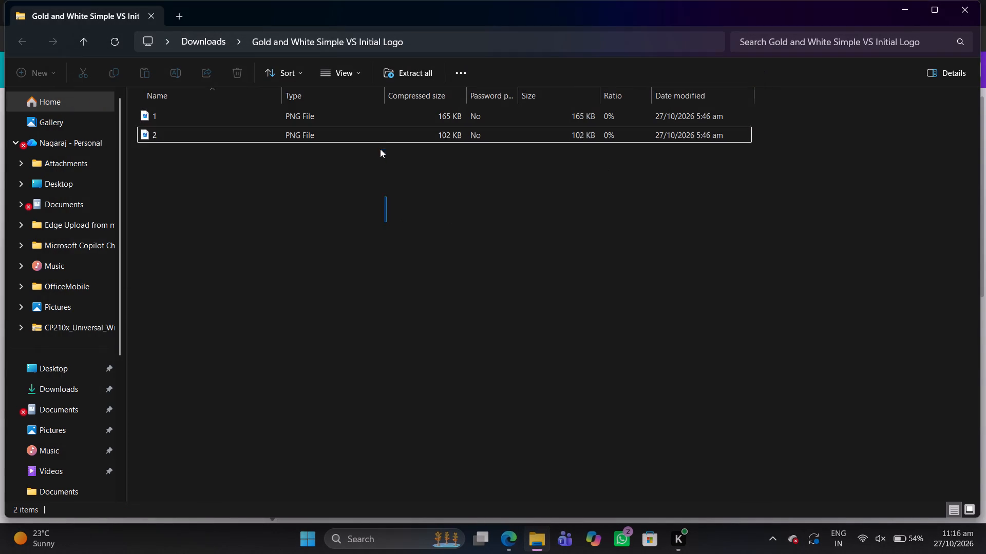
{"action": "left_click_drag", "start_coordinate": [380, 149], "coordinate": [378, 117]}
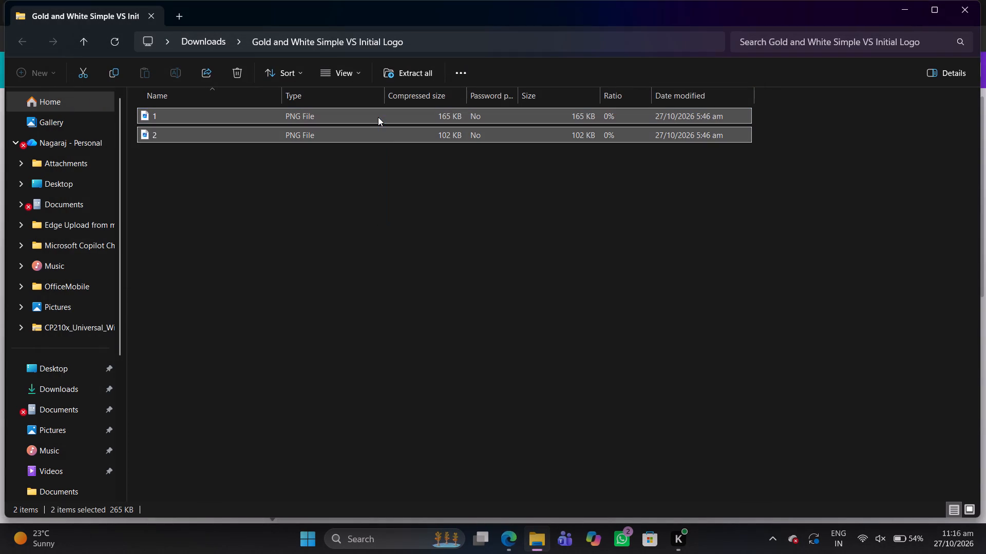
{"action": "key", "text": "ctrl+c"}
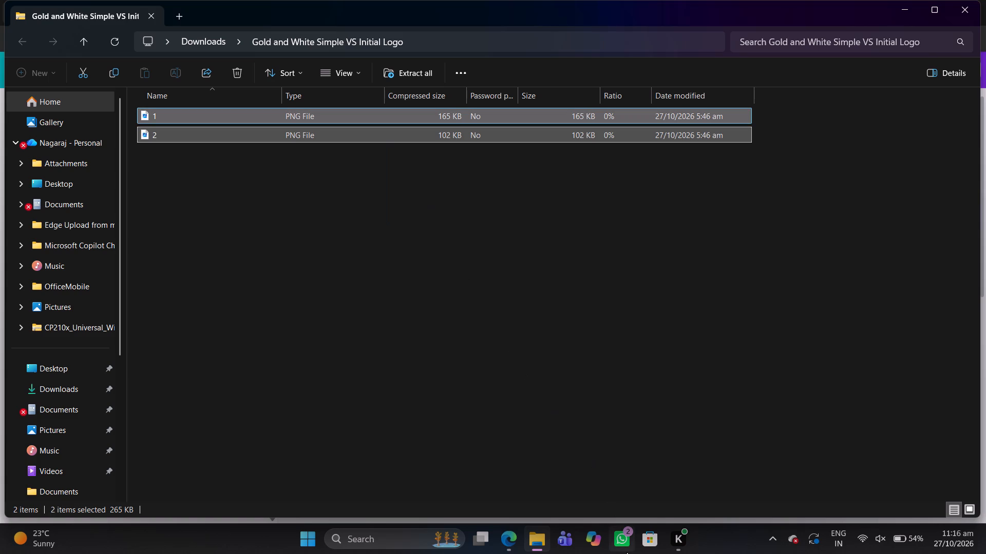
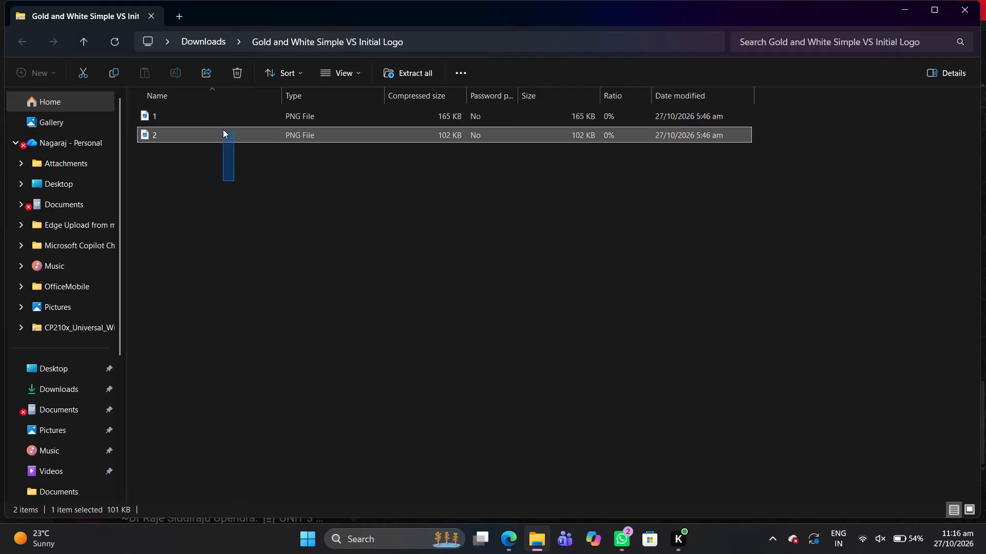
Copy PNG files 1 and 2 from the Gold and White Simple VS Initial Logo archive, and deselect them.
{"action": "right_click", "coordinate": [224, 113]}
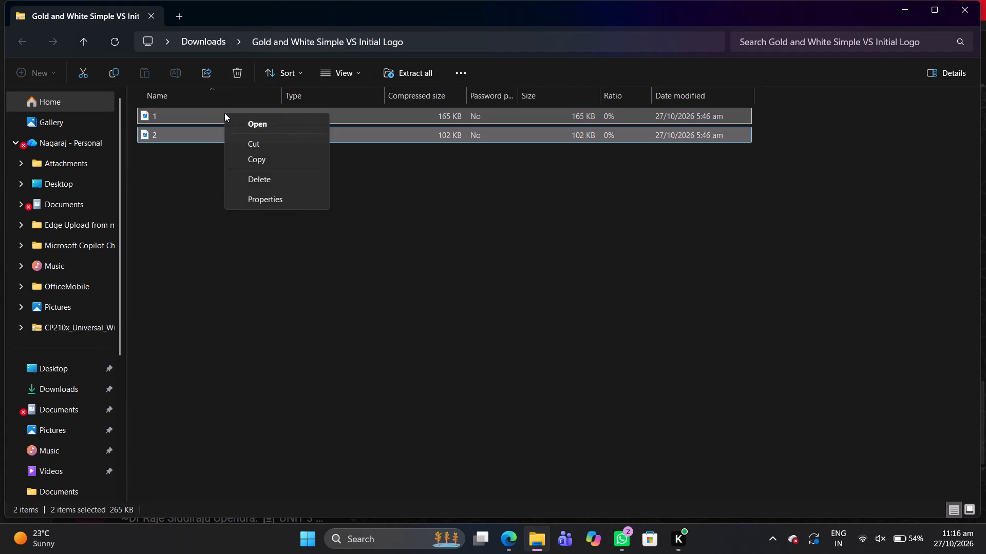
{"action": "left_click", "coordinate": [273, 155]}
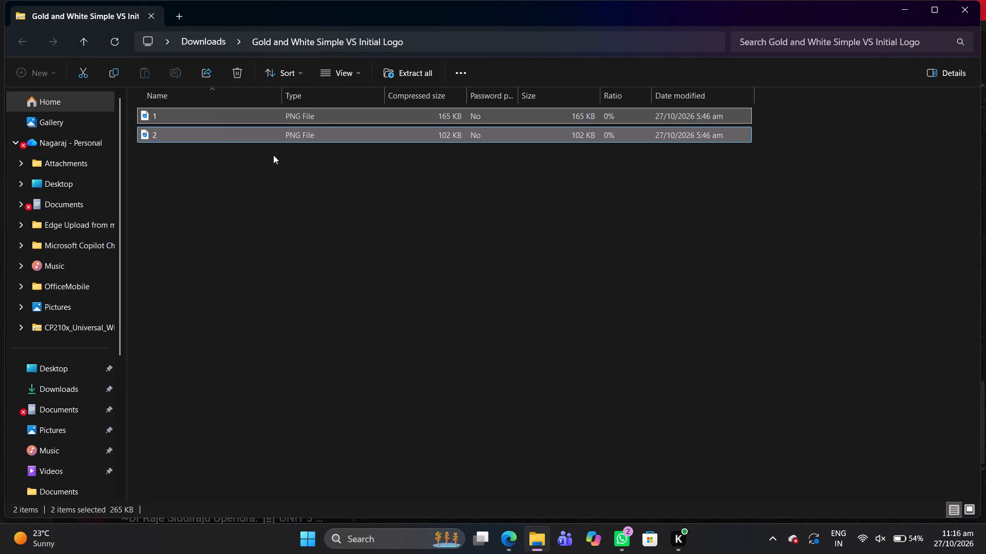
{"action": "left_click", "coordinate": [372, 252]}
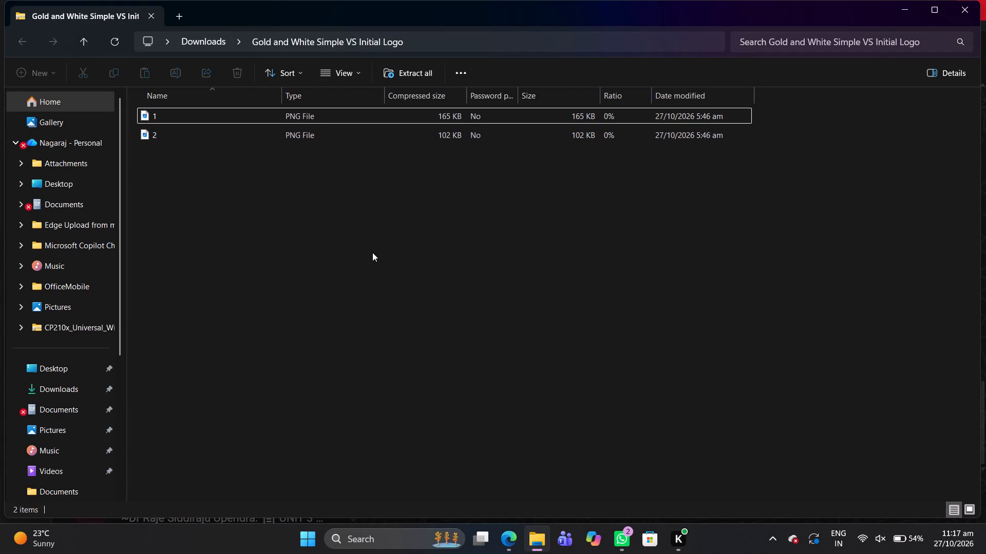
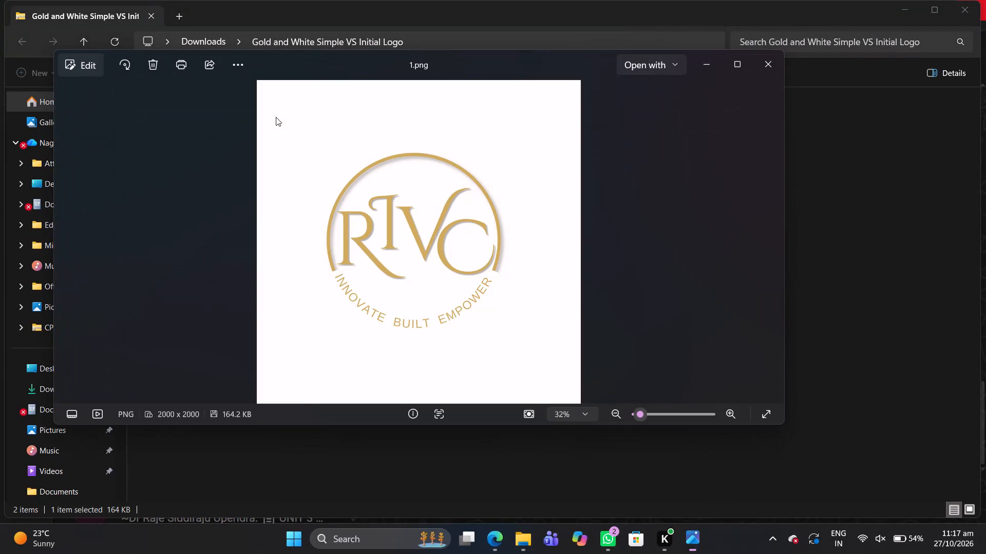
Open the sharing options for the exported logo image 1.png in Photos.
{"action": "left_click", "coordinate": [212, 61]}
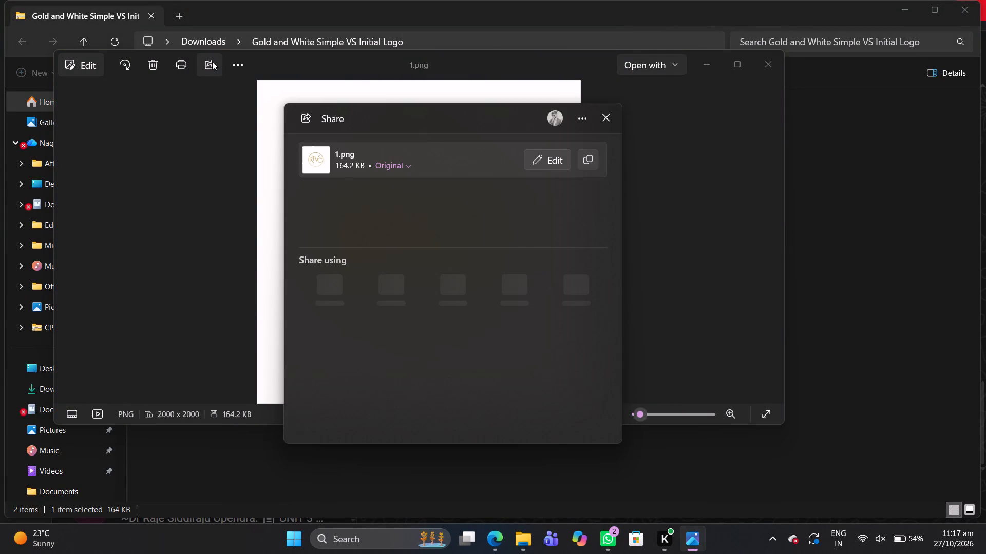
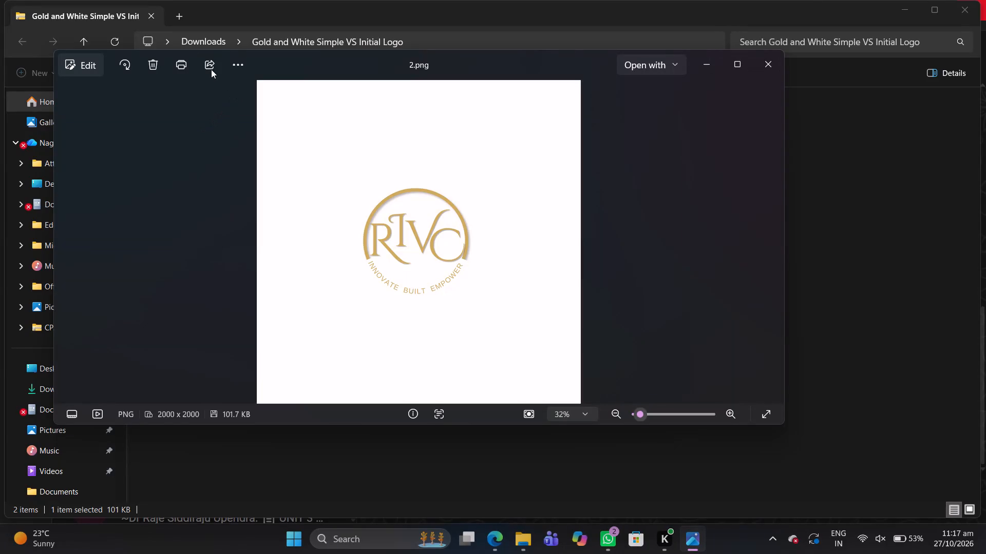
Open the sharing options for the exported logo image 2.png.
{"action": "left_click", "coordinate": [208, 66]}
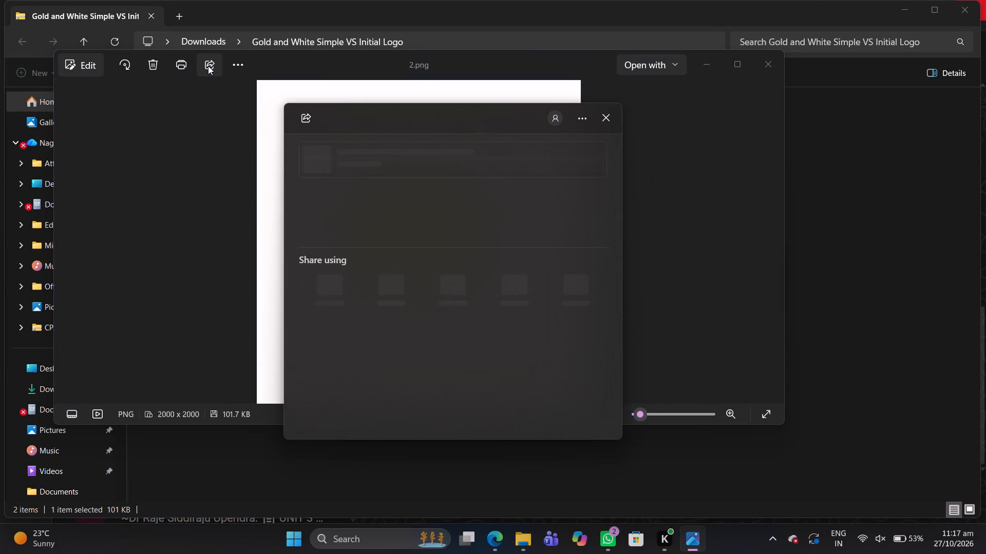